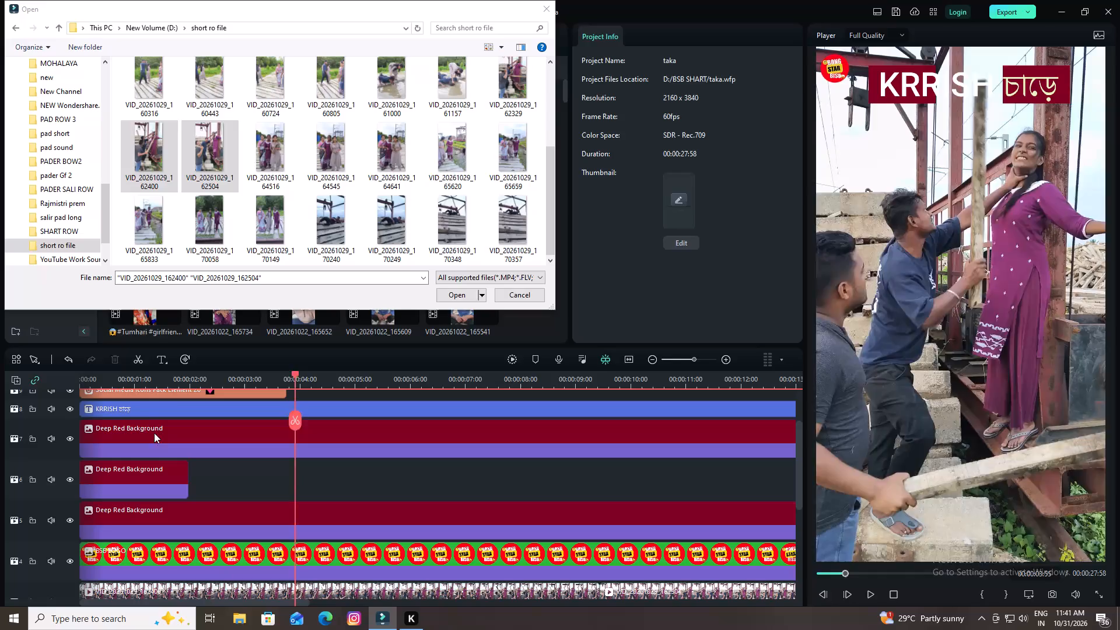
Extend the short Deep Red Background clip on track 6 to end level with the other background clips.
{"action": "left_click", "coordinate": [108, 494]}
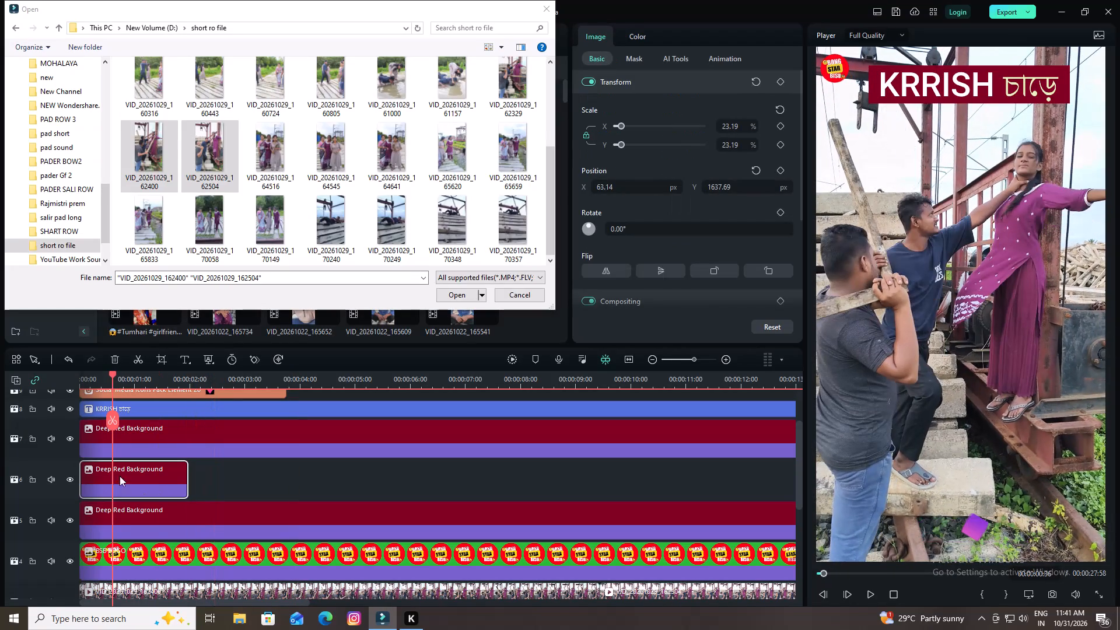
{"action": "left_click", "coordinate": [160, 480]}
{"action": "left_click_drag", "start_coordinate": [187, 487], "coordinate": [226, 505]}
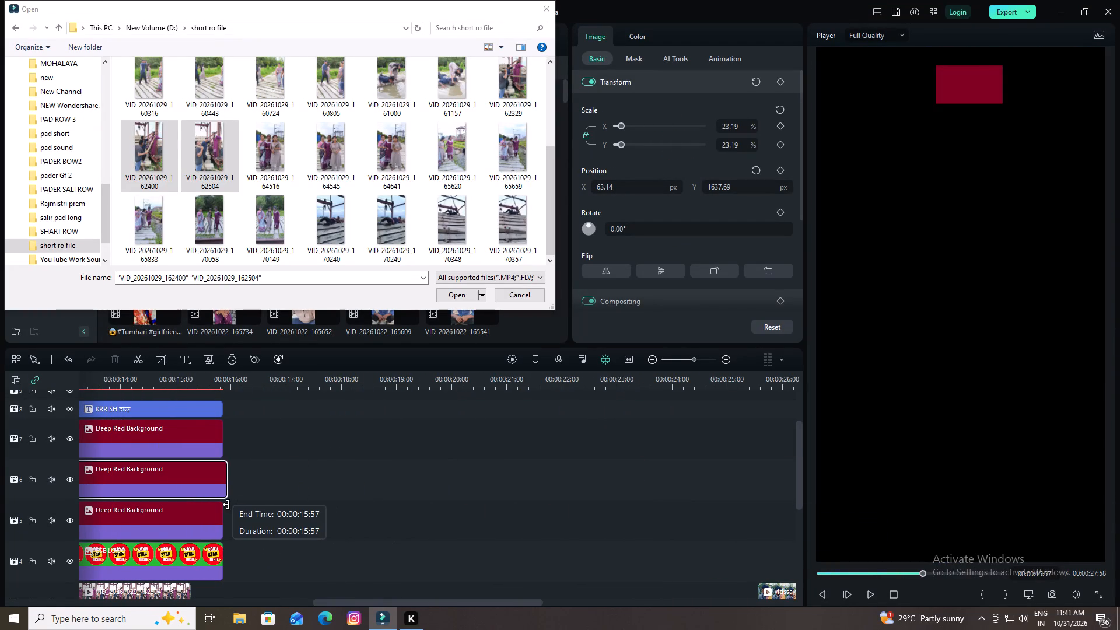
{"action": "left_click_drag", "start_coordinate": [226, 505], "coordinate": [222, 505]}
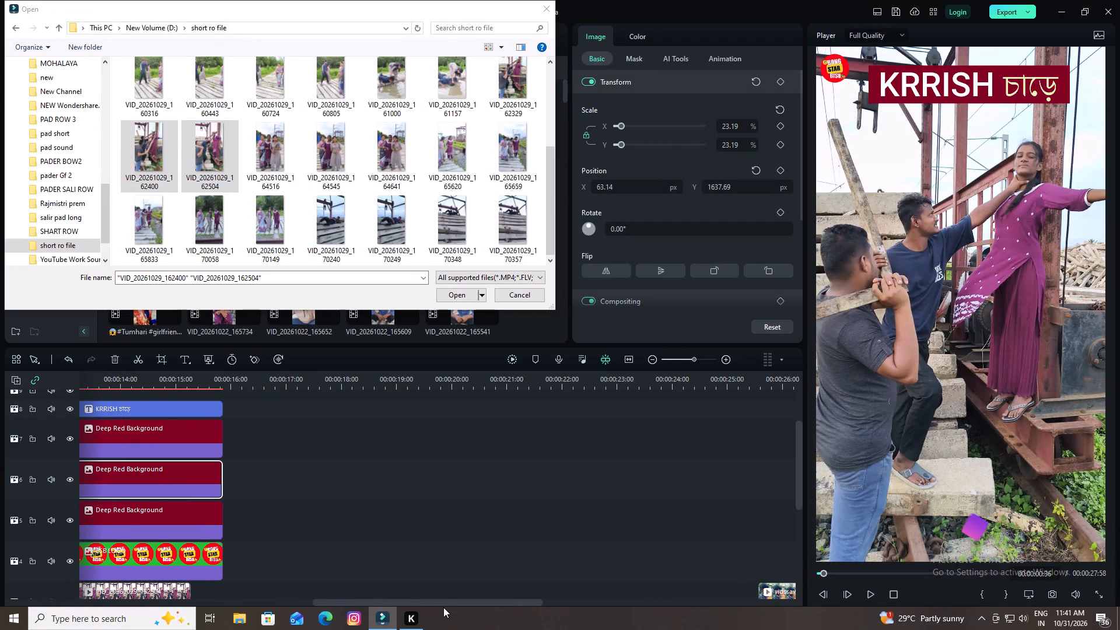
Raise the volume of both video clips on track 3, VID_20261029_162400 and VID_20261029_162504, to 12 dB.
{"action": "left_click_drag", "start_coordinate": [443, 603], "coordinate": [13, 568]}
{"action": "scroll", "coordinate": [330, 526], "scroll_direction": "down", "scroll_amount": 2}
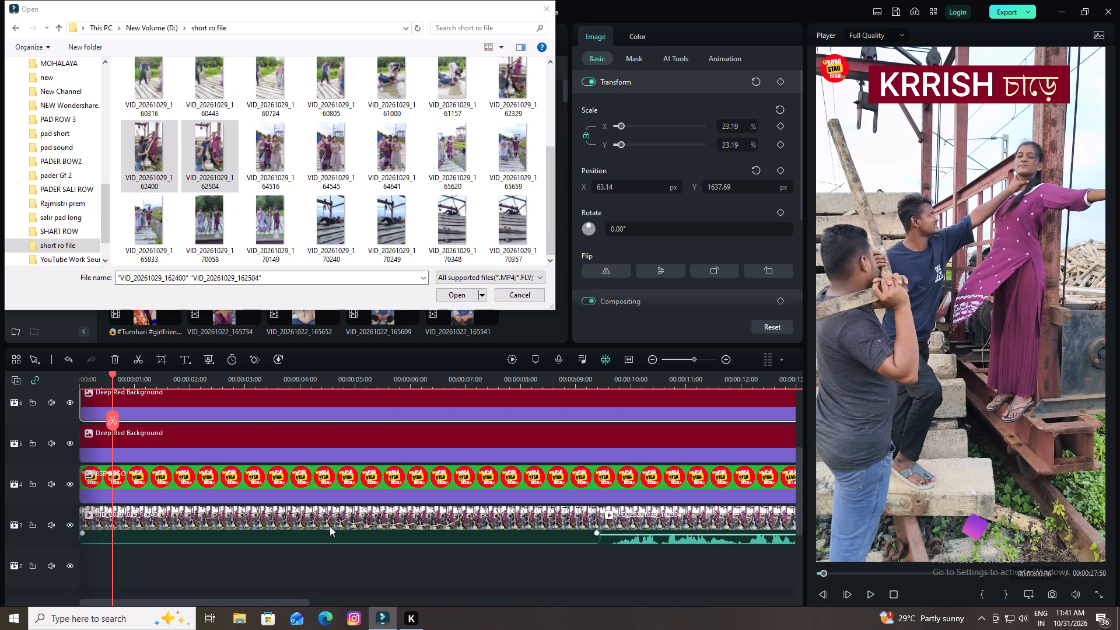
{"action": "scroll", "coordinate": [330, 526], "scroll_direction": "down", "scroll_amount": 1}
{"action": "scroll", "coordinate": [330, 526], "scroll_direction": "up", "scroll_amount": 1}
{"action": "left_click", "coordinate": [350, 525]}
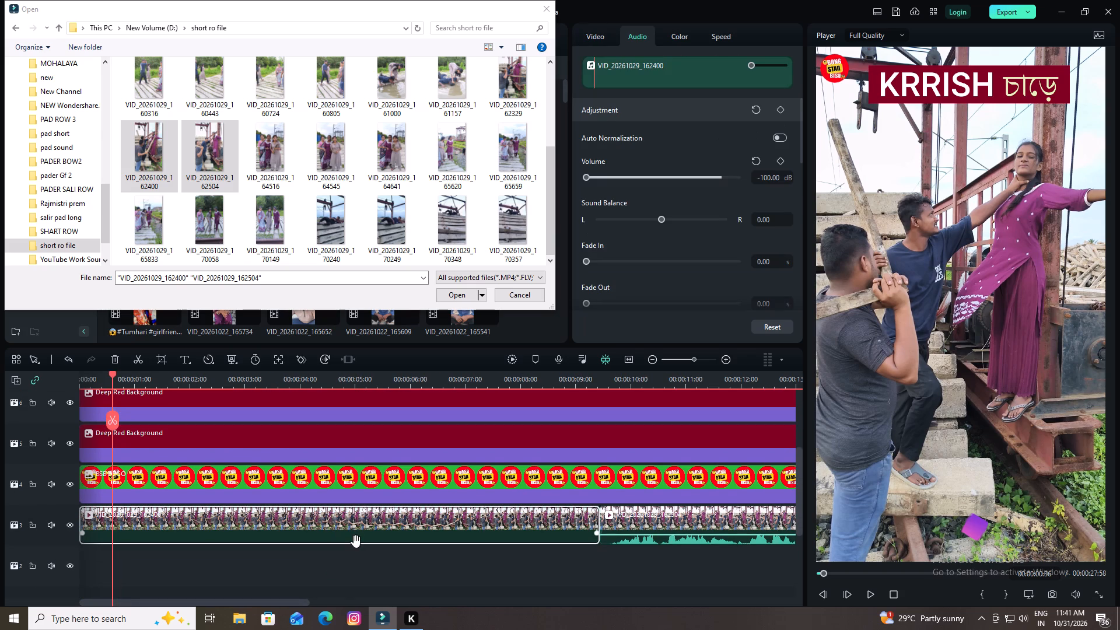
{"action": "left_click_drag", "start_coordinate": [356, 541], "coordinate": [358, 509]}
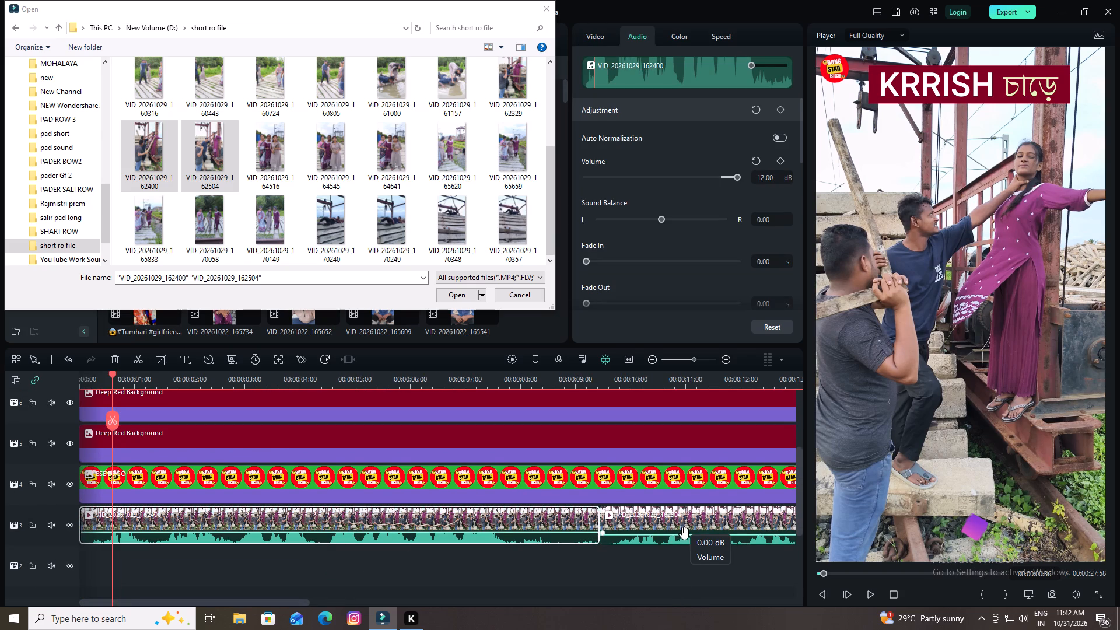
{"action": "left_click_drag", "start_coordinate": [684, 533], "coordinate": [680, 465]}
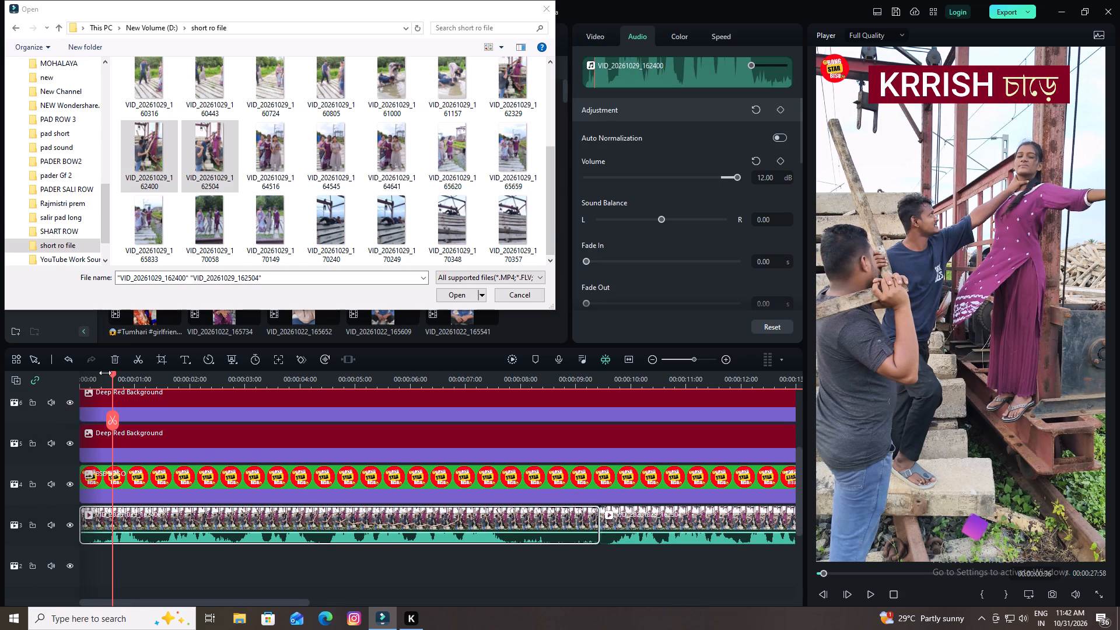
Split the first video clip on track 3 at 00:00:01:29 and delete its opening part.
{"action": "left_click_drag", "start_coordinate": [112, 374], "coordinate": [52, 390]}
{"action": "key", "text": "space"}
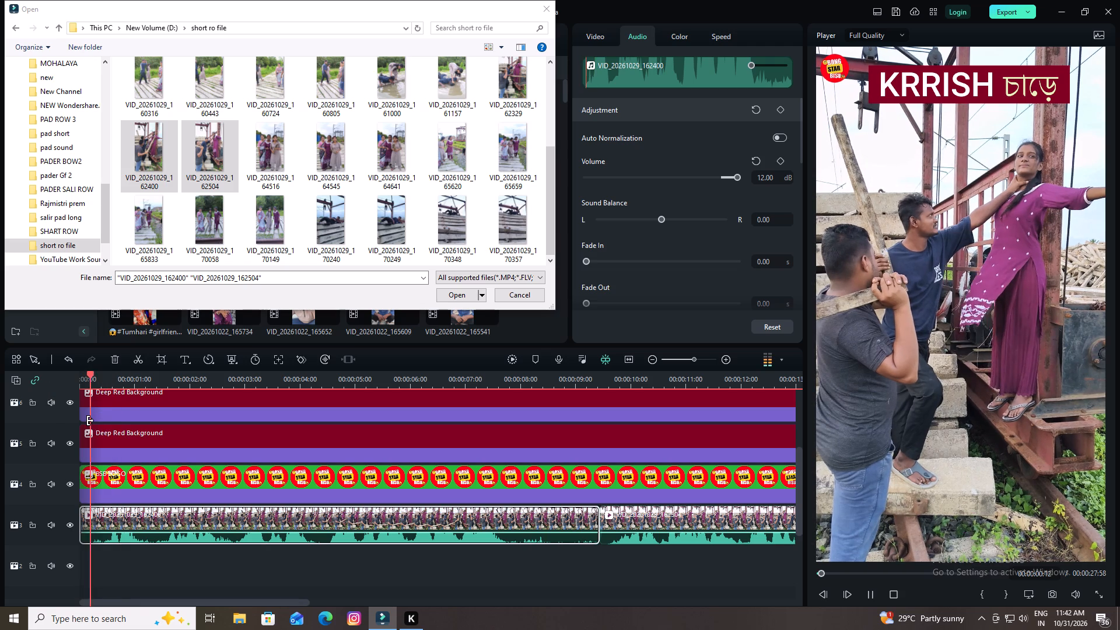
{"action": "key", "text": "space"}
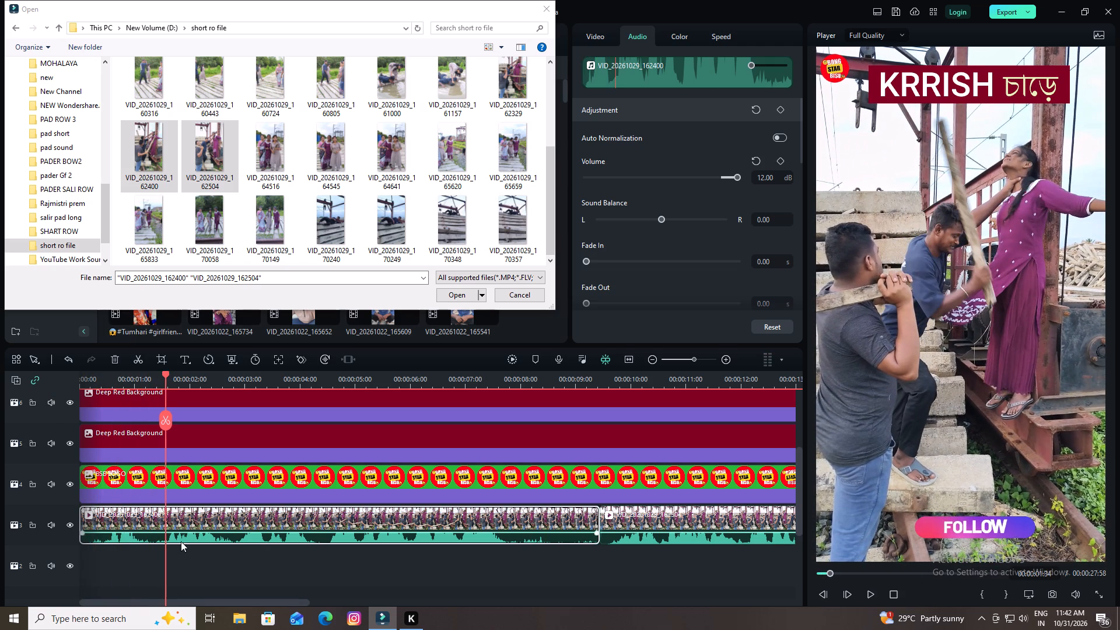
{"action": "key", "text": "Left"}
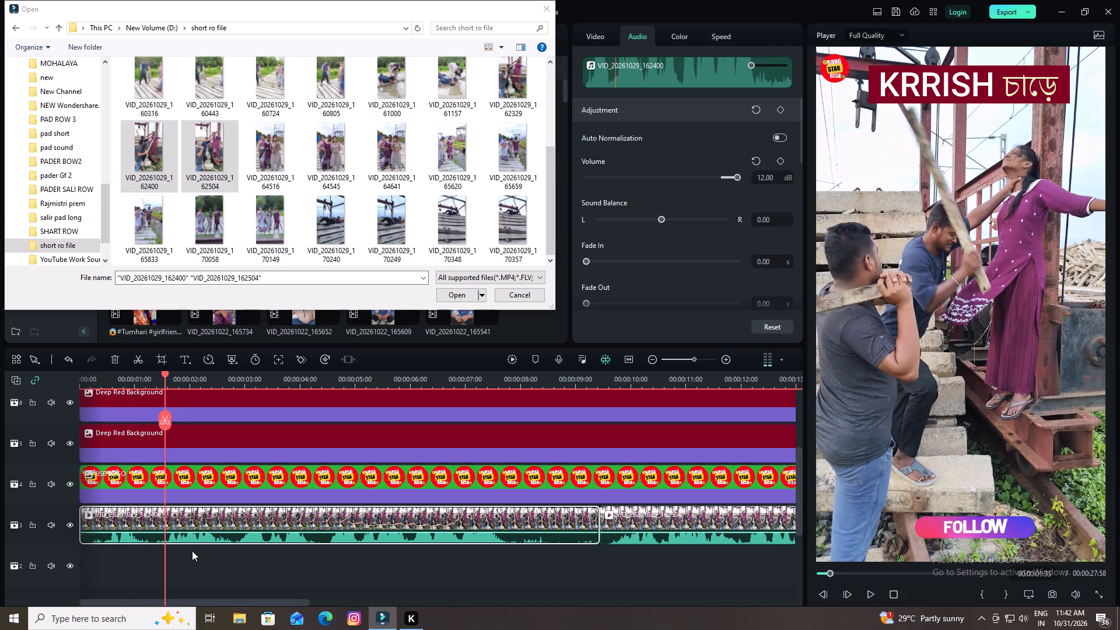
{"action": "key", "text": "Left"}
{"action": "key", "text": "Left"}
{"action": "key", "text": "Left"}
{"action": "key", "text": "Left"}
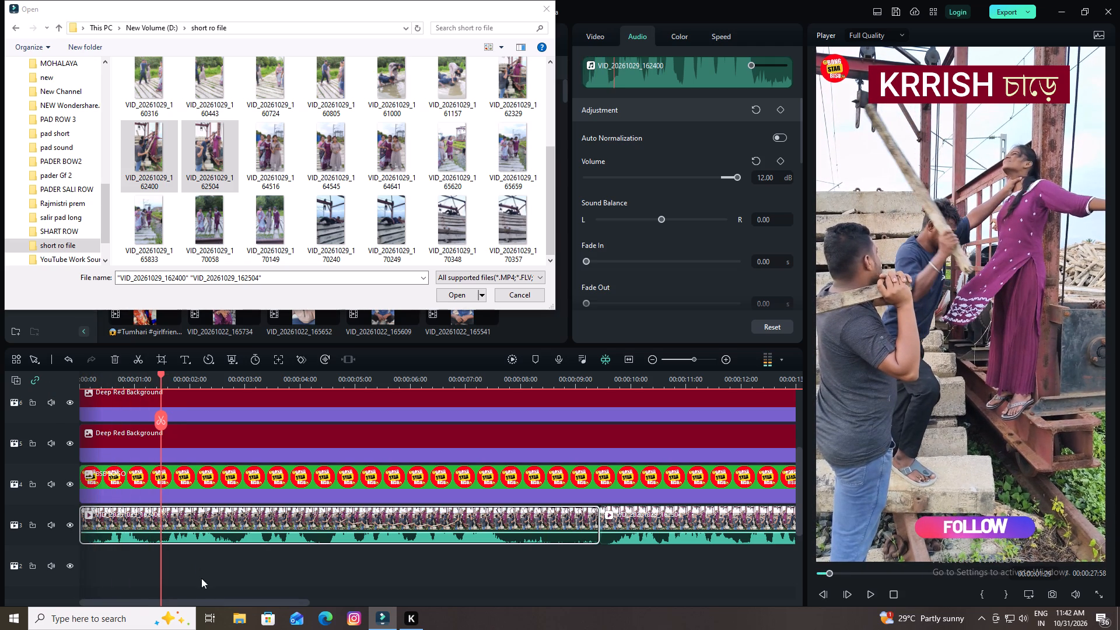
{"action": "left_click", "coordinate": [205, 536]}
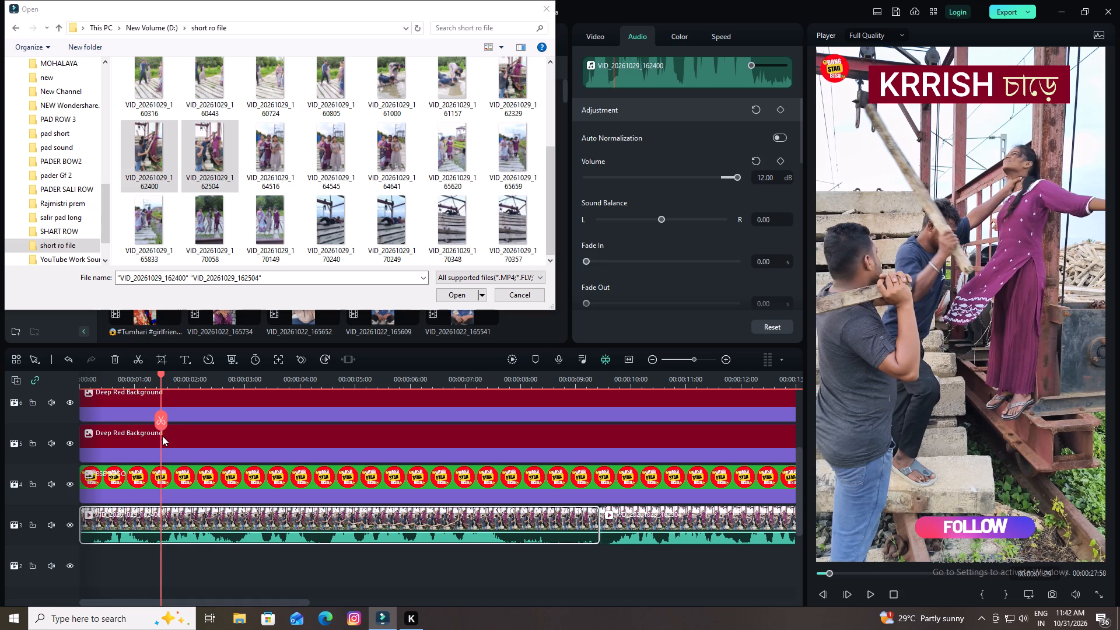
{"action": "left_click", "coordinate": [161, 423]}
{"action": "left_click", "coordinate": [141, 505]}
{"action": "left_click", "coordinate": [142, 512]}
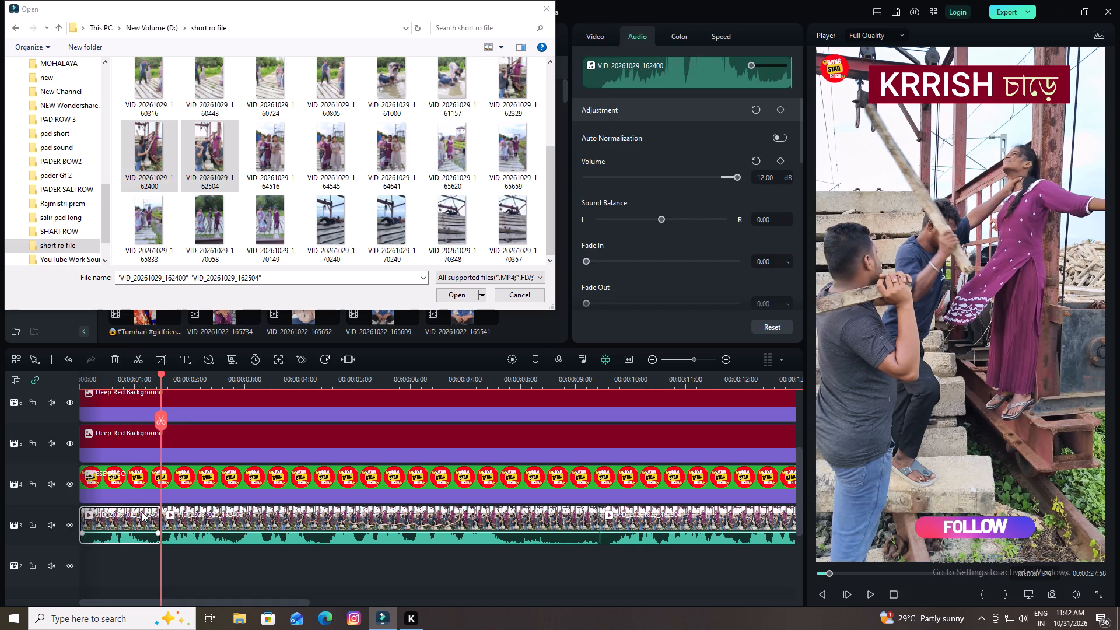
{"action": "key", "text": "Delete"}
Play the trimmed first video clip from the start to 00:00:06:27.
{"action": "key", "text": "space"}
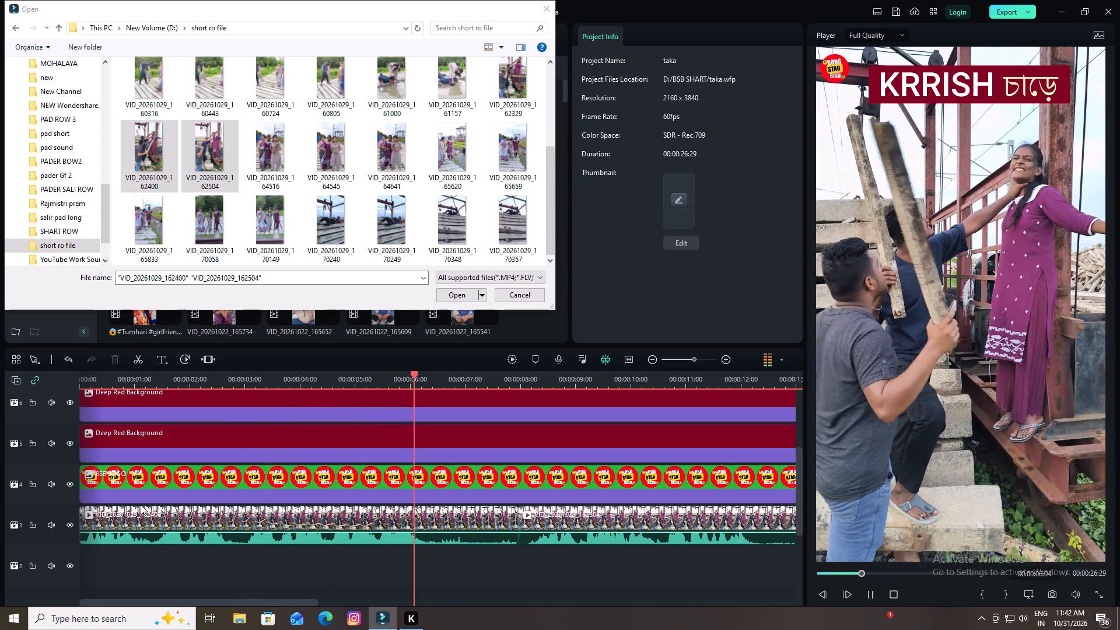
{"action": "key", "text": "space"}
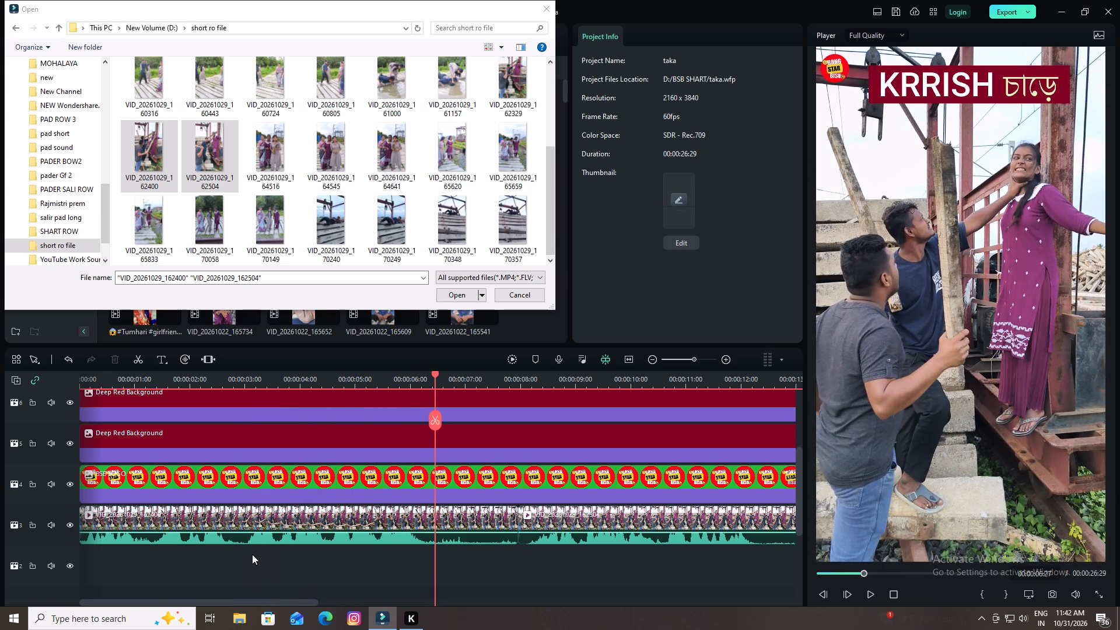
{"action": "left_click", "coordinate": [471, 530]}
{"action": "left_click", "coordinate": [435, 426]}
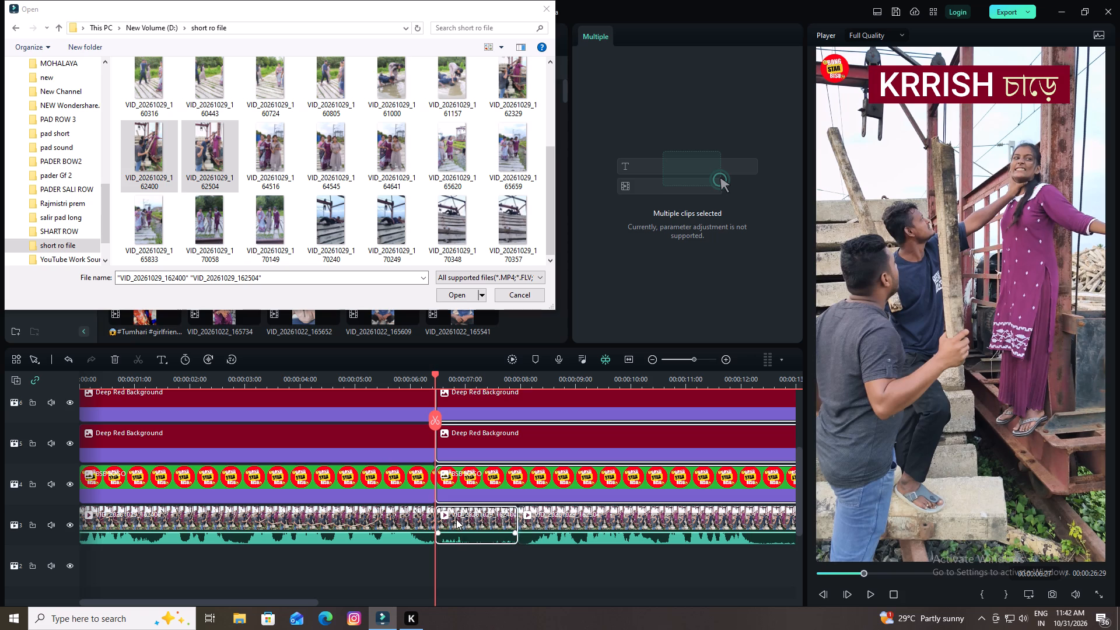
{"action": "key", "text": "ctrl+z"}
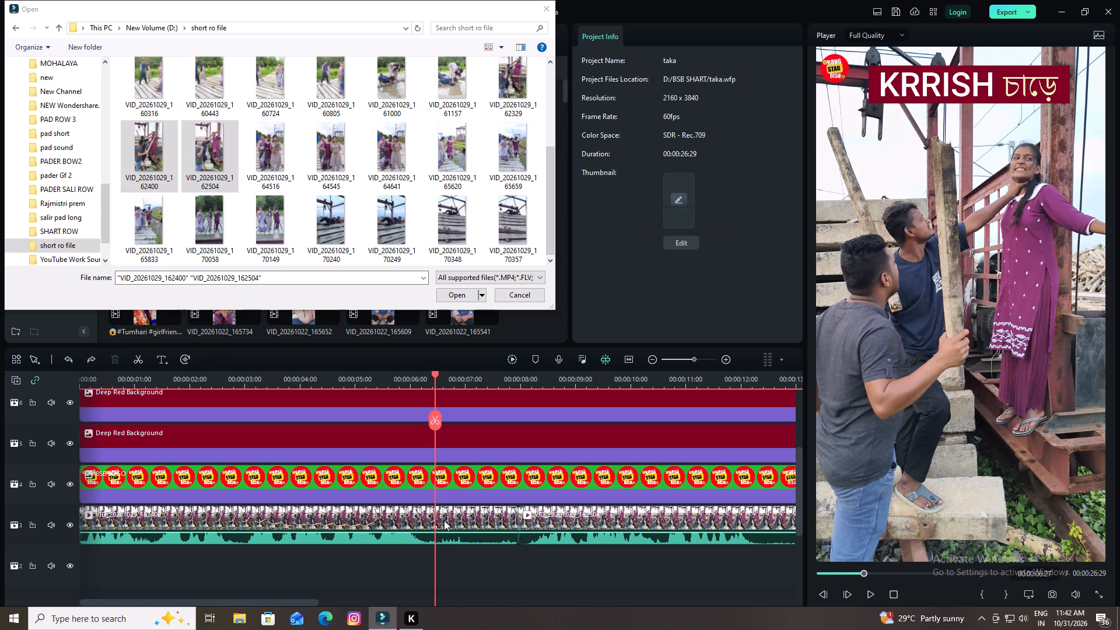
Split only the first video clip on track 3 at 00:00:06:27 and delete its remaining end part.
{"action": "left_click", "coordinate": [464, 520]}
{"action": "left_click", "coordinate": [437, 425]}
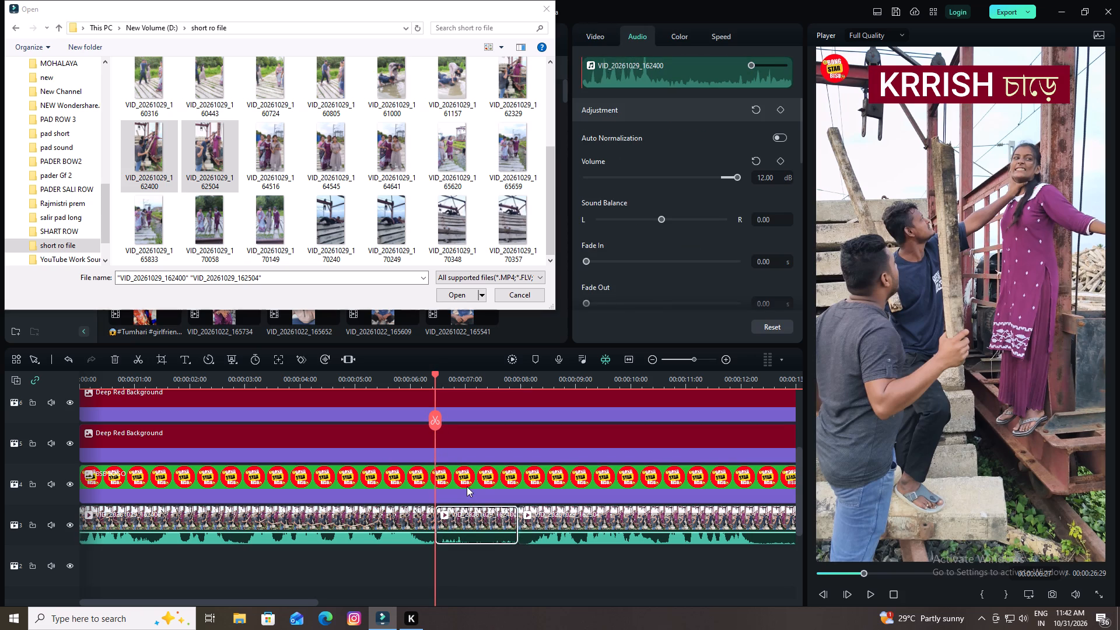
{"action": "key", "text": "Delete"}
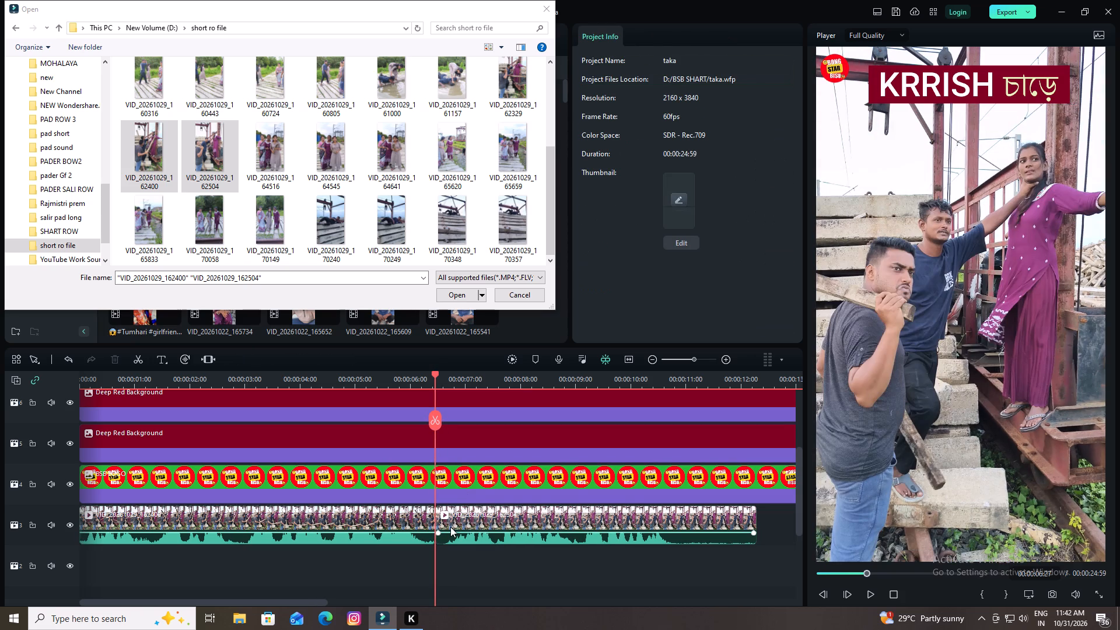
Split the second video clip, VID_20261029_162504, at 00:00:07:33 and delete its opening part.
{"action": "key", "text": "space"}
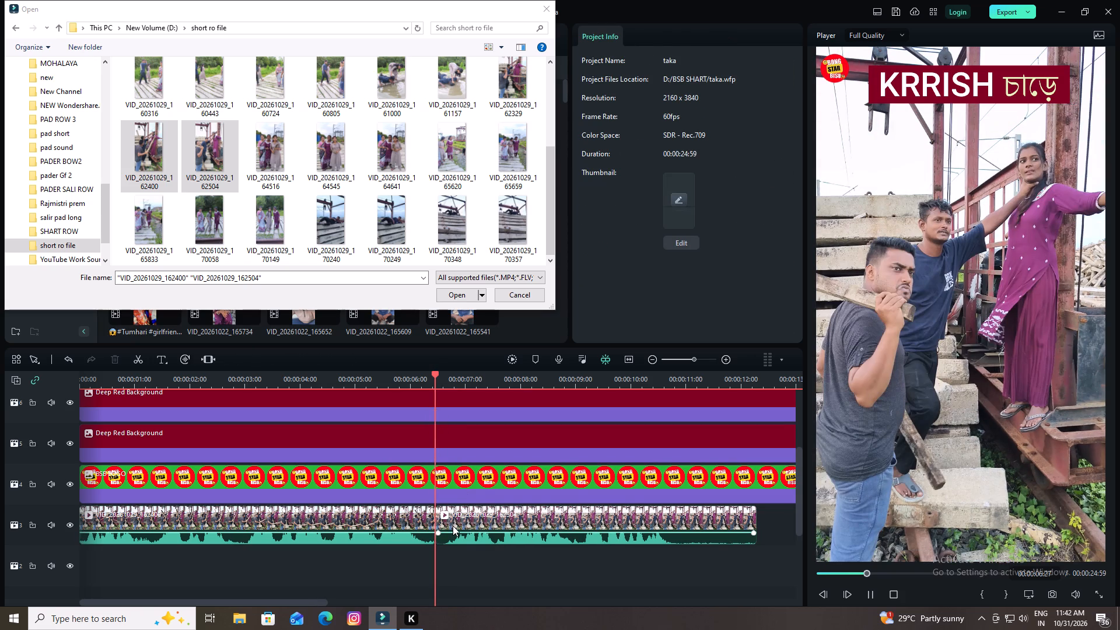
{"action": "key", "text": "space"}
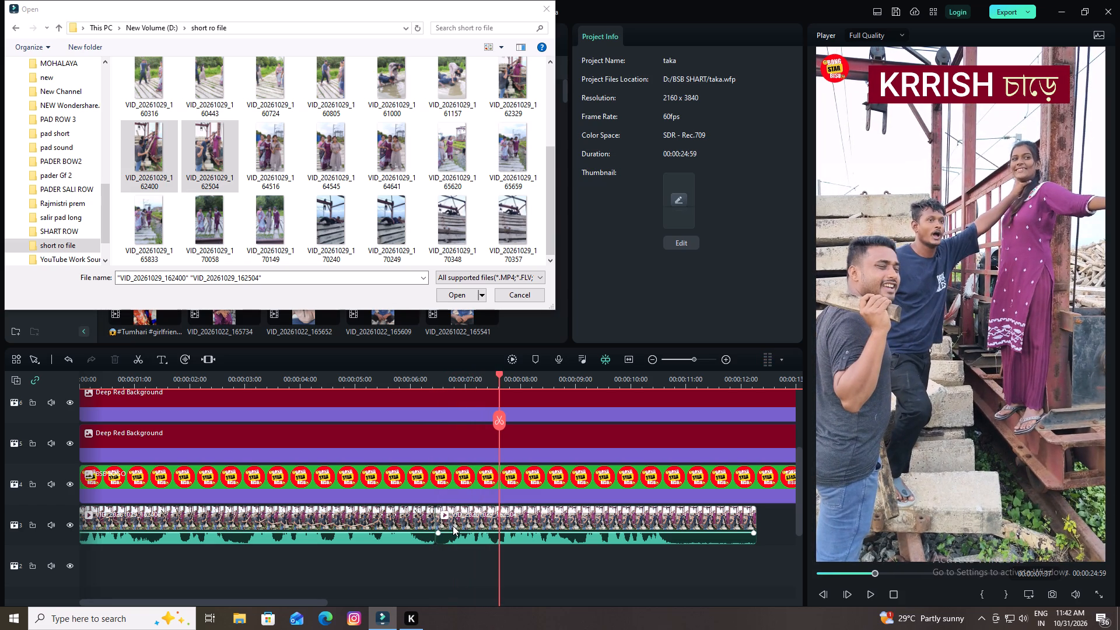
{"action": "key", "text": "Right"}
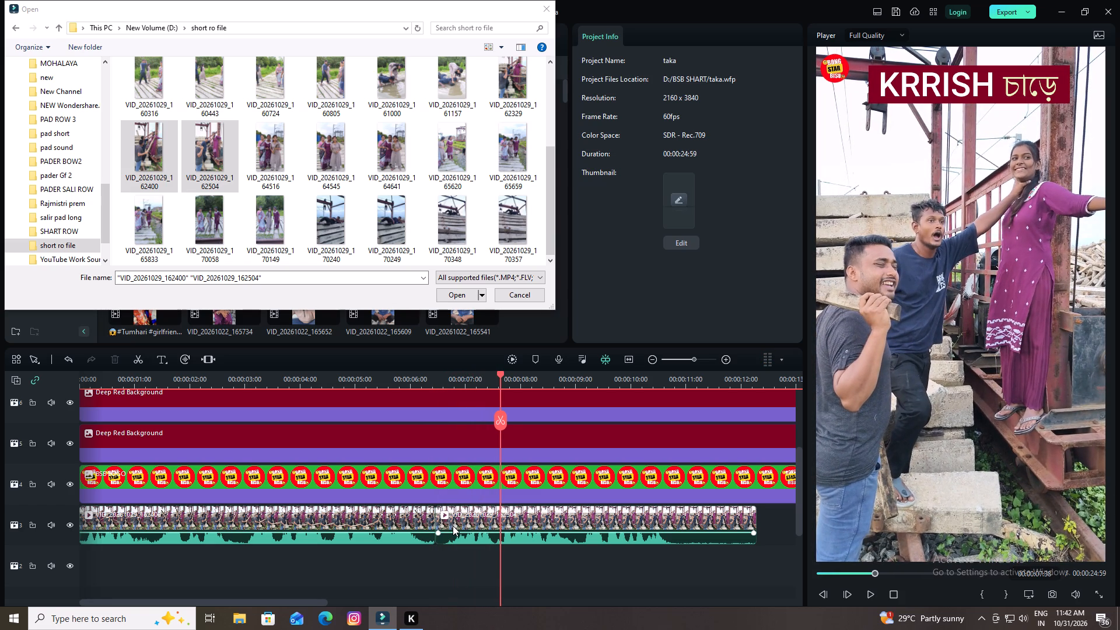
{"action": "key", "text": "Left"}
{"action": "key", "text": "Left"}
{"action": "key", "text": "Left"}
{"action": "key", "text": "Left"}
{"action": "key", "text": "Left"}
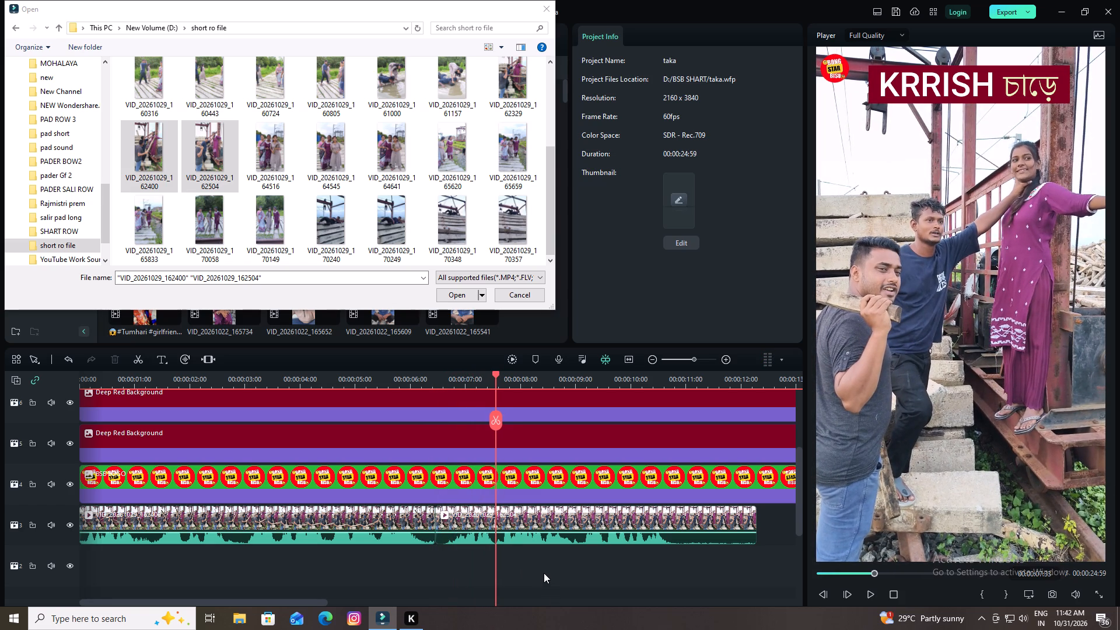
{"action": "key", "text": "Left"}
{"action": "left_click", "coordinate": [521, 536]}
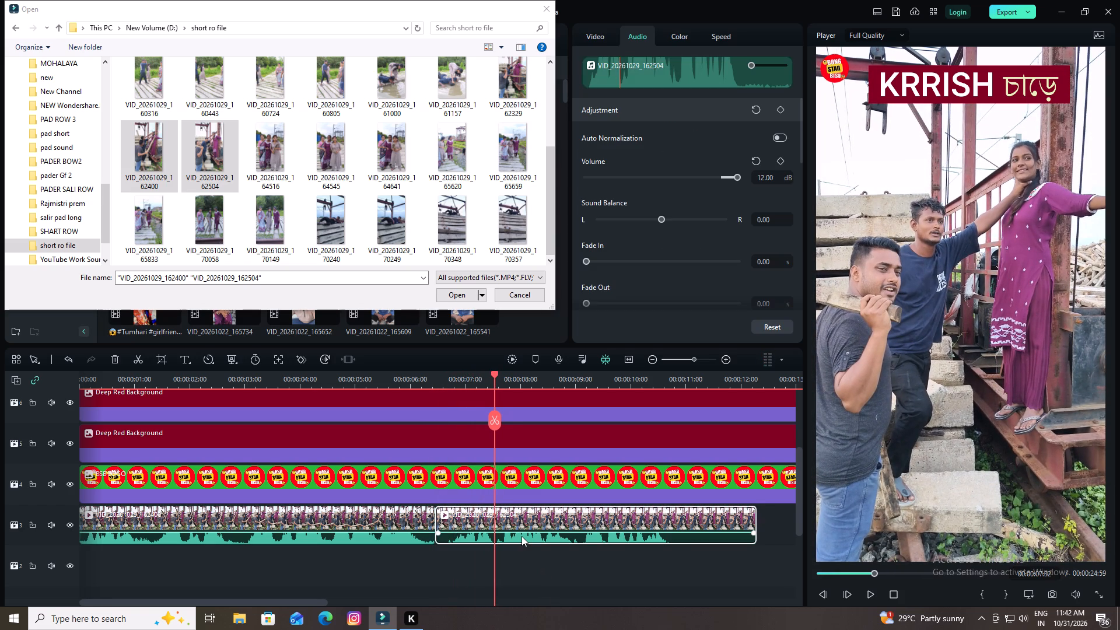
{"action": "key", "text": "Right"}
{"action": "left_click", "coordinate": [520, 535]}
{"action": "left_click", "coordinate": [492, 422]}
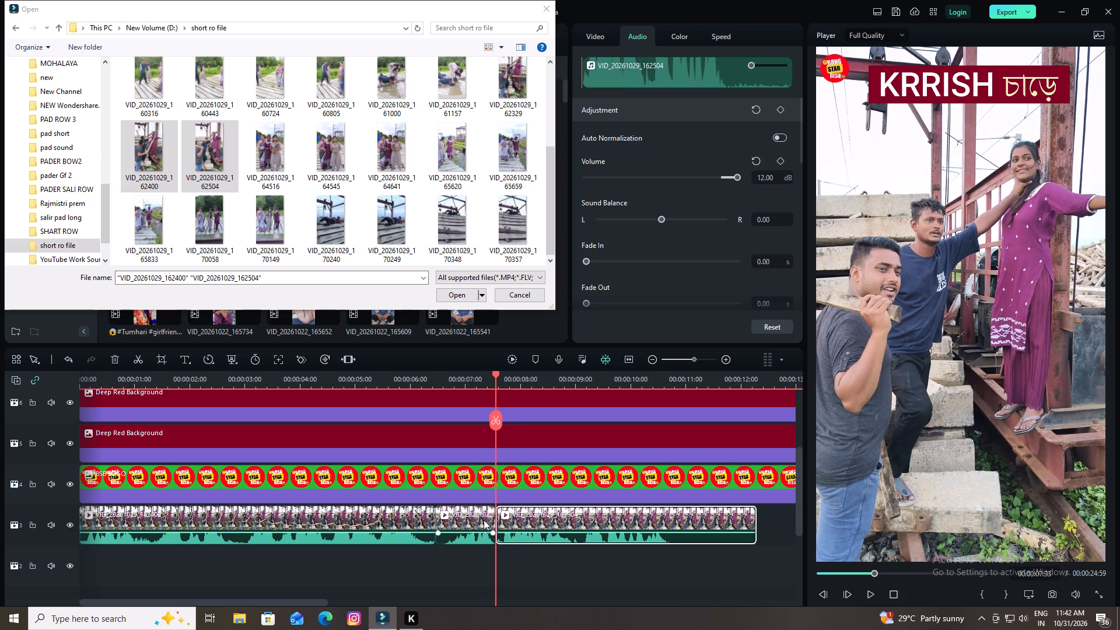
{"action": "left_click", "coordinate": [480, 524]}
{"action": "key", "text": "Delete"}
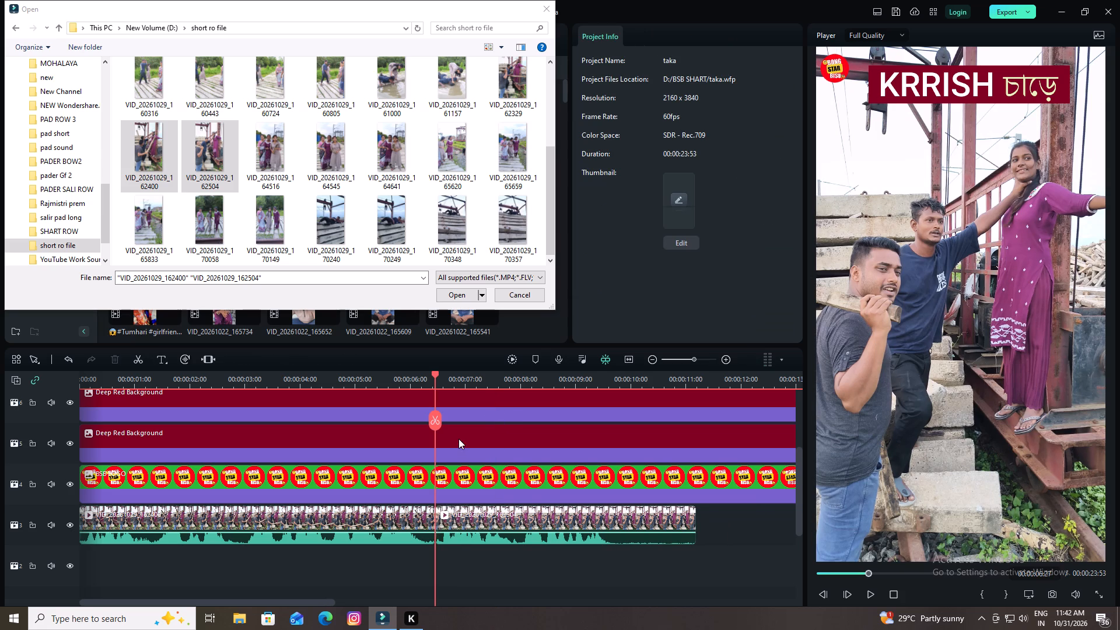
Play the second video clip, split it at 00:00:09:49, and delete the part after the cut.
{"action": "key", "text": "space"}
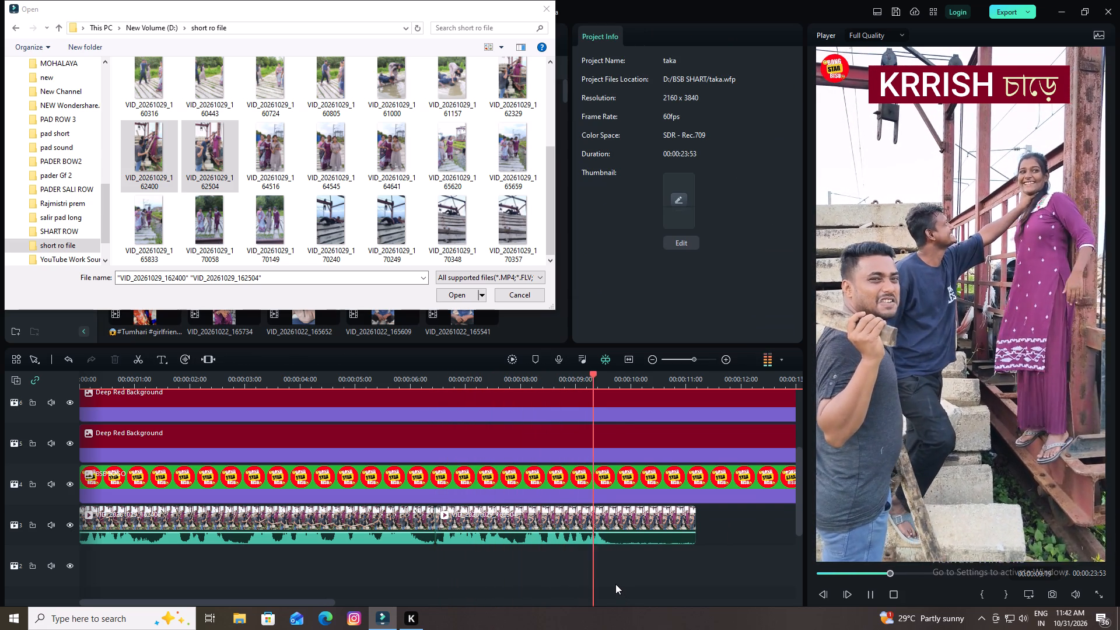
{"action": "key", "text": "space"}
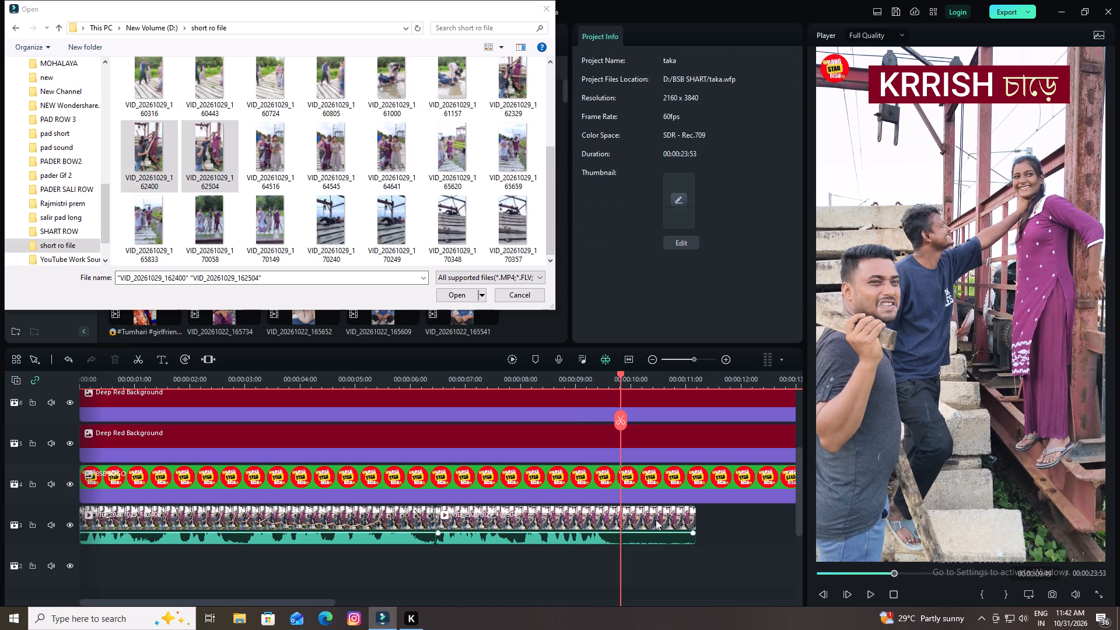
{"action": "left_click", "coordinate": [656, 520]}
{"action": "left_click", "coordinate": [619, 426]}
{"action": "key", "text": "Delete"}
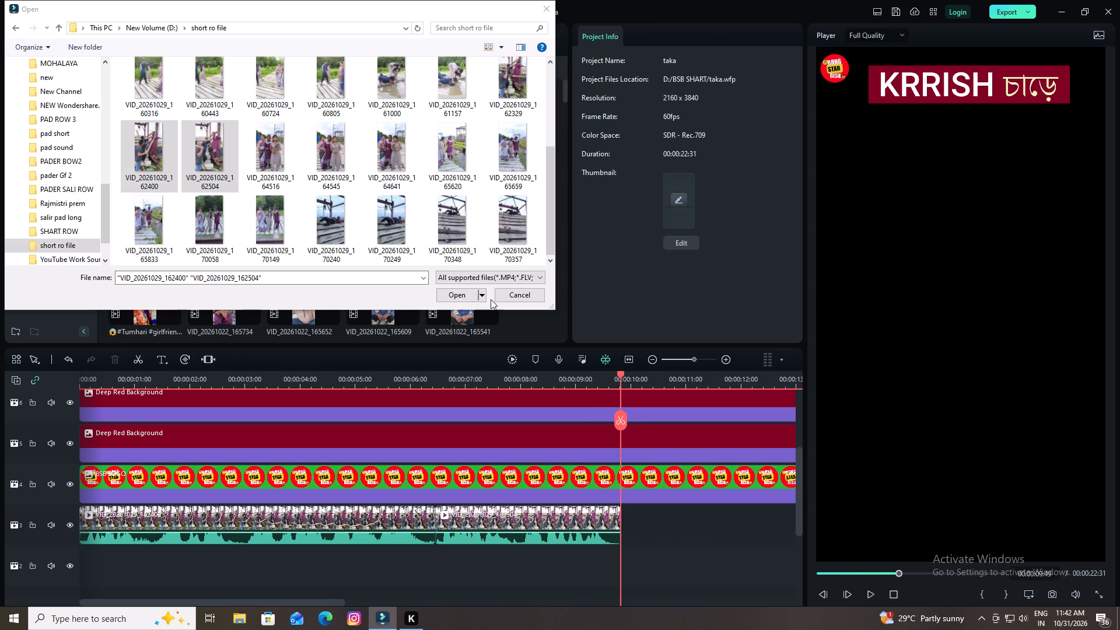
Close the file selection dialog without importing anything.
{"action": "left_click", "coordinate": [514, 296]}
Preview the Social Media Icons Pack Element 20 follow sticker on track 9 and extend it to end at 00:00:08:00.
{"action": "scroll", "coordinate": [429, 419], "scroll_direction": "up", "scroll_amount": 4}
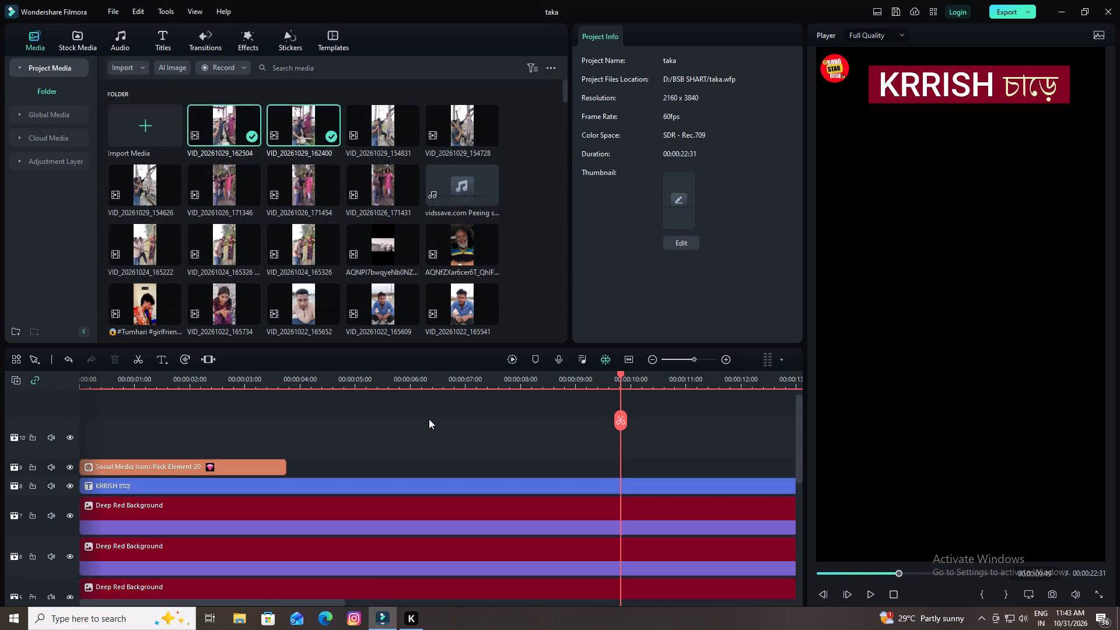
{"action": "scroll", "coordinate": [428, 419], "scroll_direction": "down", "scroll_amount": 2}
{"action": "scroll", "coordinate": [428, 419], "scroll_direction": "up", "scroll_amount": 2}
{"action": "double_click", "coordinate": [257, 471]}
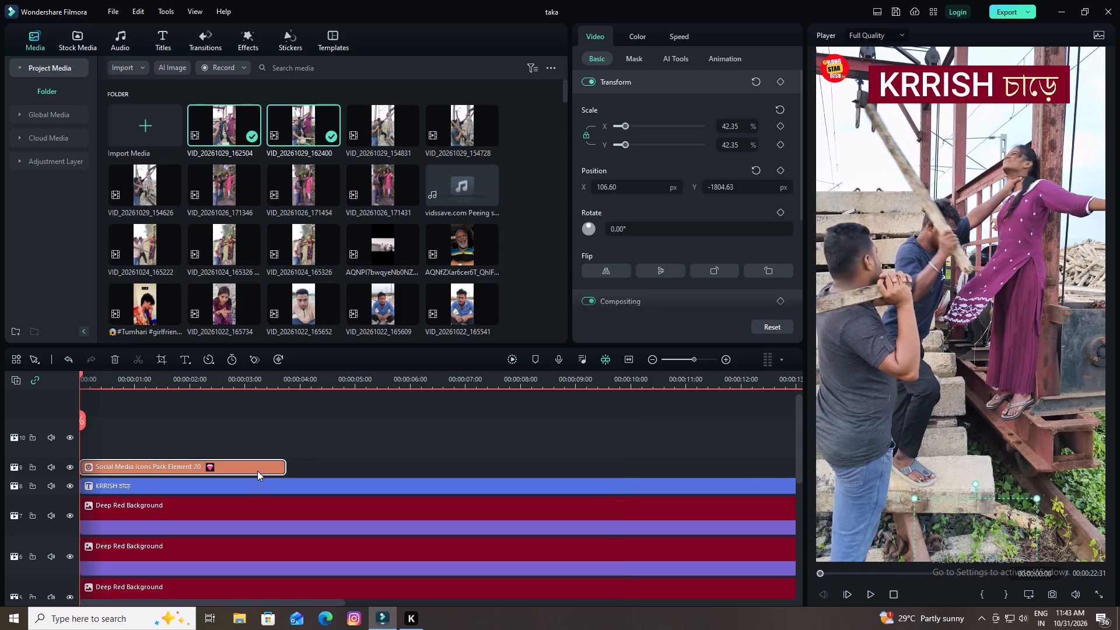
{"action": "key", "text": "space"}
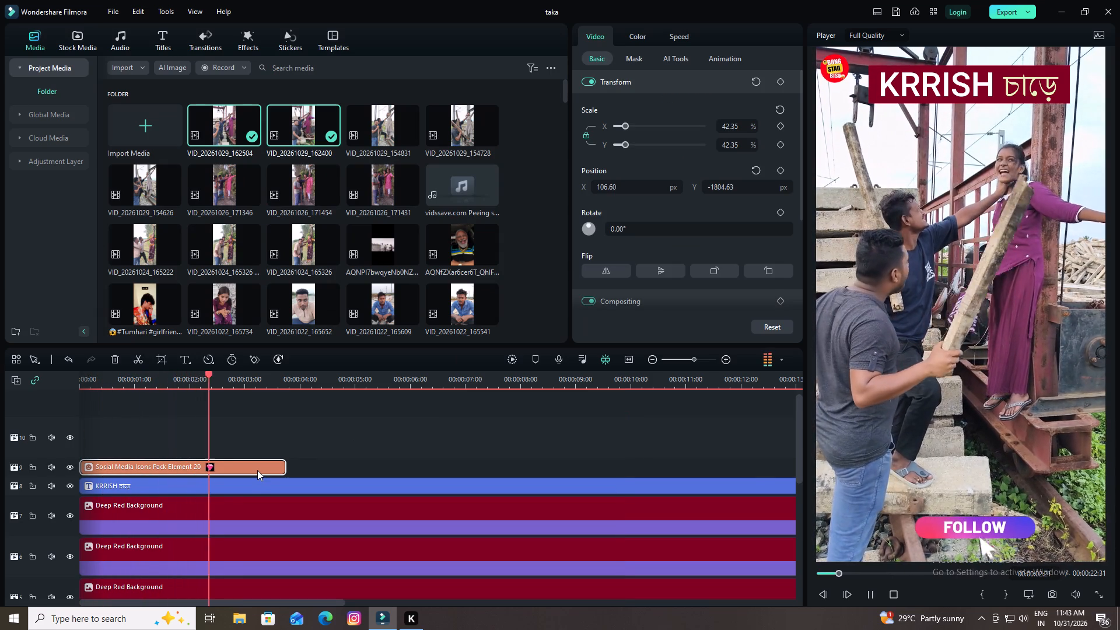
{"action": "key", "text": "space"}
{"action": "left_click_drag", "start_coordinate": [285, 467], "coordinate": [734, 467]}
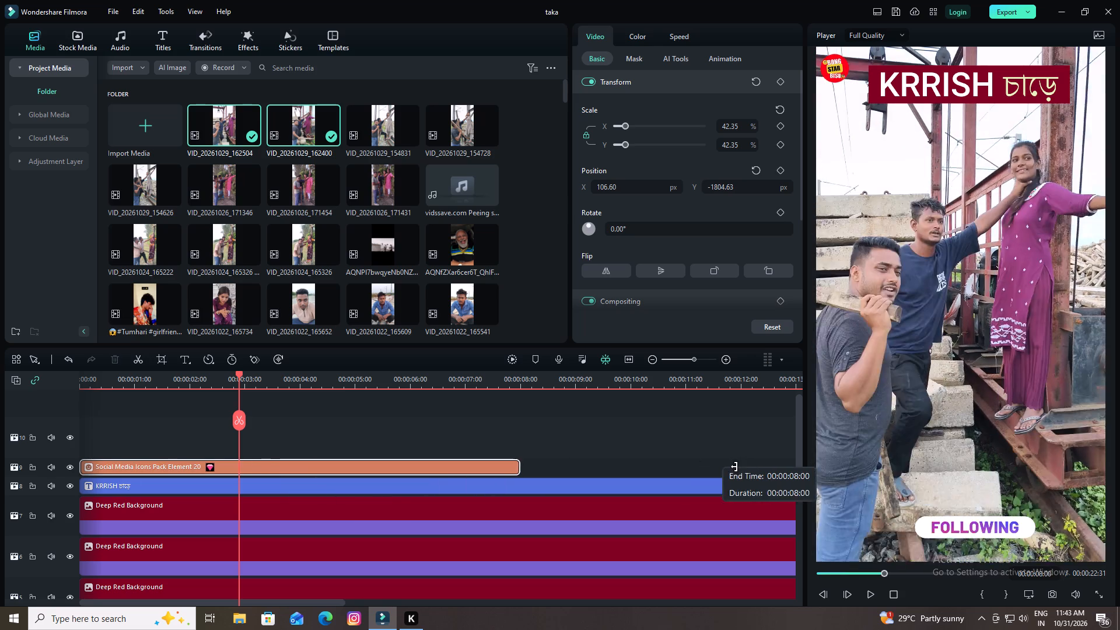
{"action": "left_click_drag", "start_coordinate": [734, 467], "coordinate": [371, 456]}
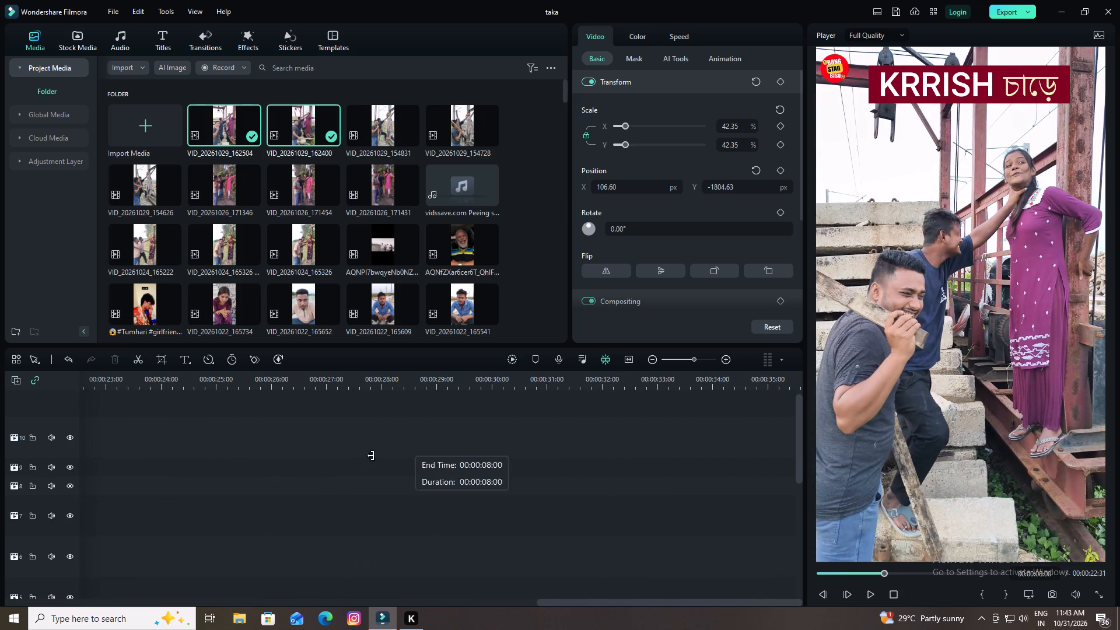
Copy the Social Media Icons Pack Element 20 follow sticker on track 9.
{"action": "left_click_drag", "start_coordinate": [371, 456], "coordinate": [267, 478]}
{"action": "left_click_drag", "start_coordinate": [563, 600], "coordinate": [371, 602]}
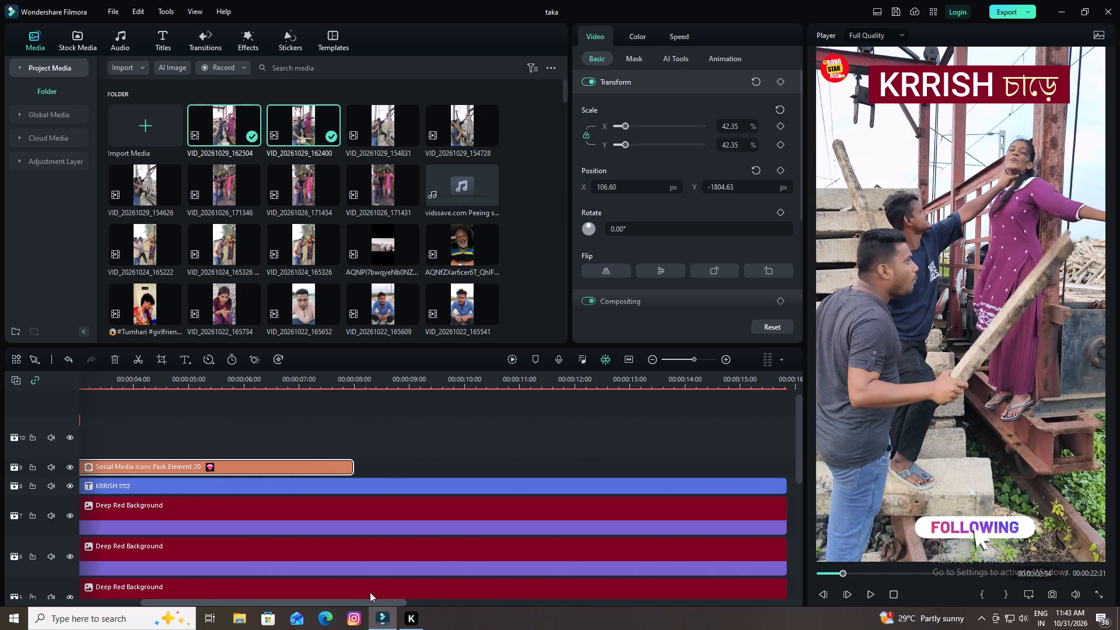
{"action": "left_click_drag", "start_coordinate": [350, 467], "coordinate": [384, 474]}
{"action": "left_click", "coordinate": [347, 467]}
{"action": "key", "text": "ctrl+c"}
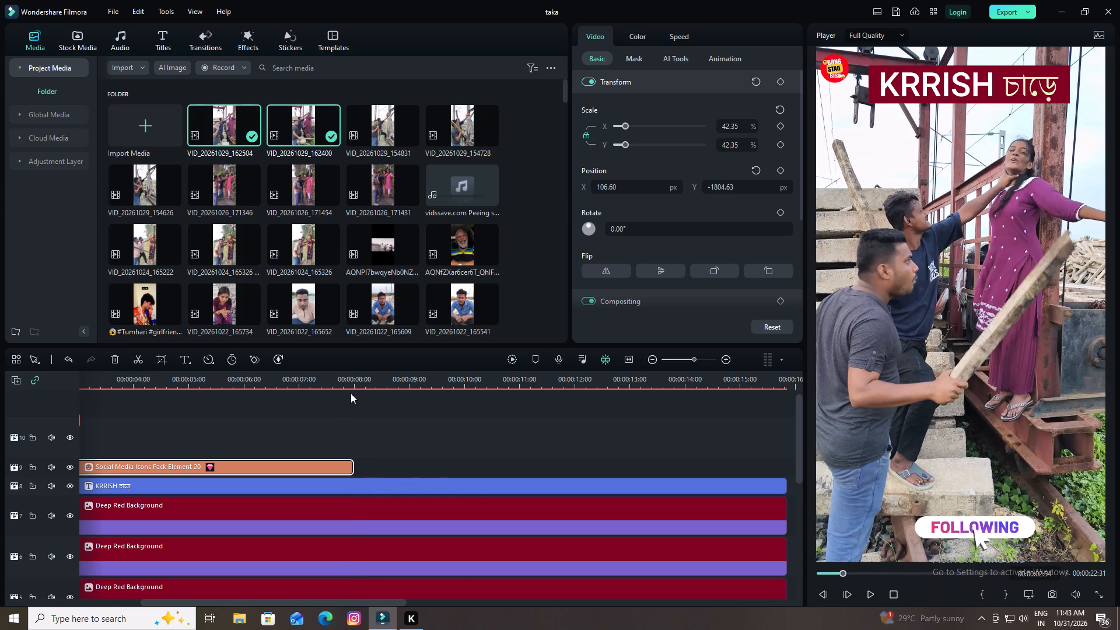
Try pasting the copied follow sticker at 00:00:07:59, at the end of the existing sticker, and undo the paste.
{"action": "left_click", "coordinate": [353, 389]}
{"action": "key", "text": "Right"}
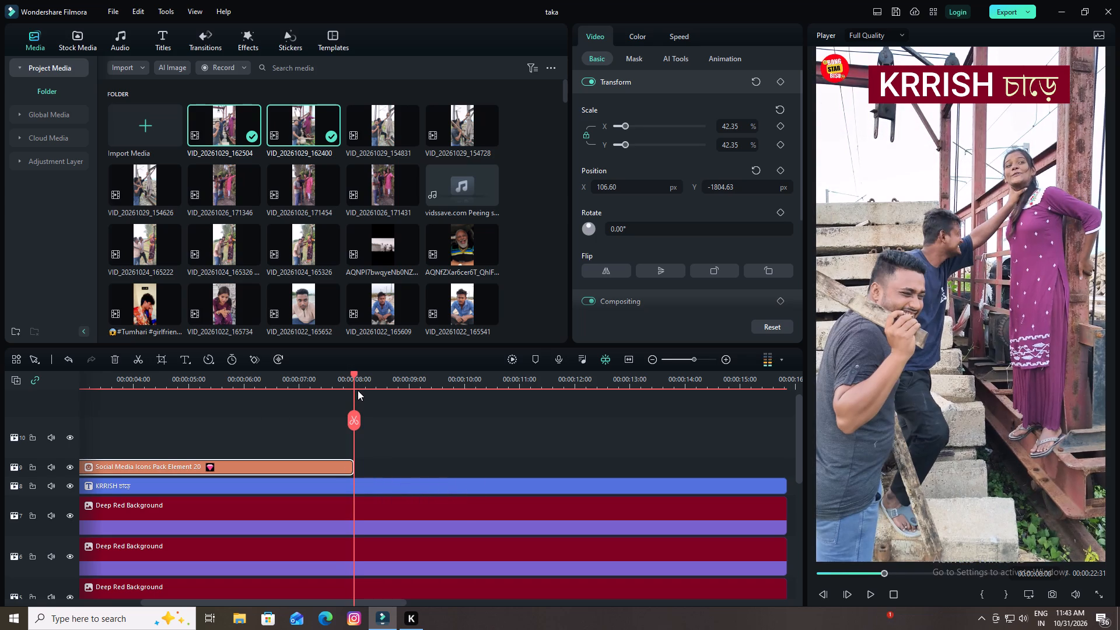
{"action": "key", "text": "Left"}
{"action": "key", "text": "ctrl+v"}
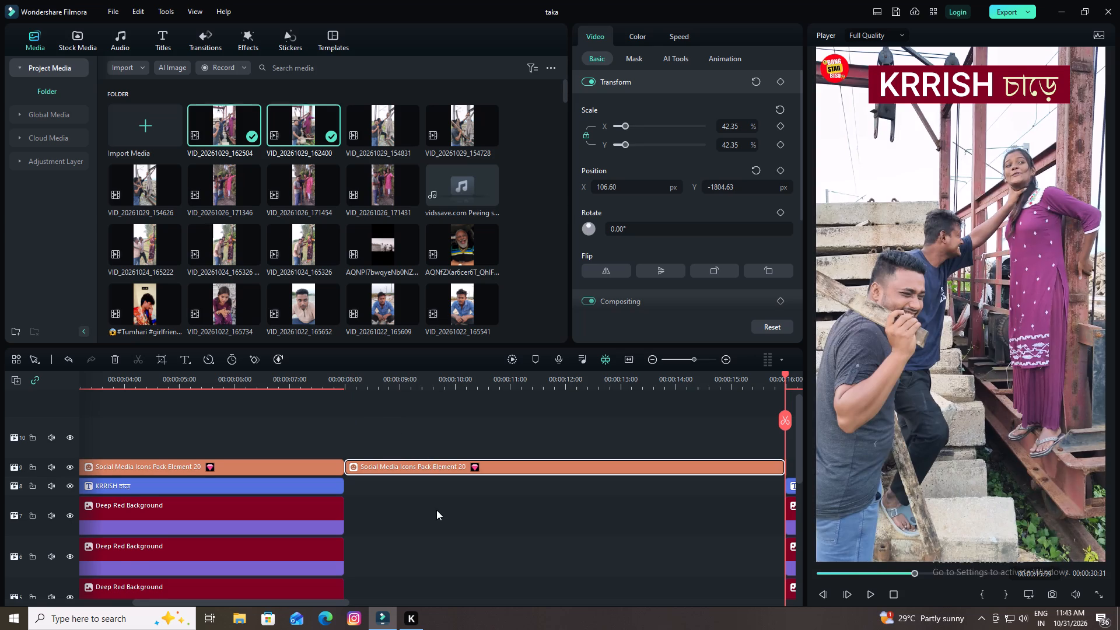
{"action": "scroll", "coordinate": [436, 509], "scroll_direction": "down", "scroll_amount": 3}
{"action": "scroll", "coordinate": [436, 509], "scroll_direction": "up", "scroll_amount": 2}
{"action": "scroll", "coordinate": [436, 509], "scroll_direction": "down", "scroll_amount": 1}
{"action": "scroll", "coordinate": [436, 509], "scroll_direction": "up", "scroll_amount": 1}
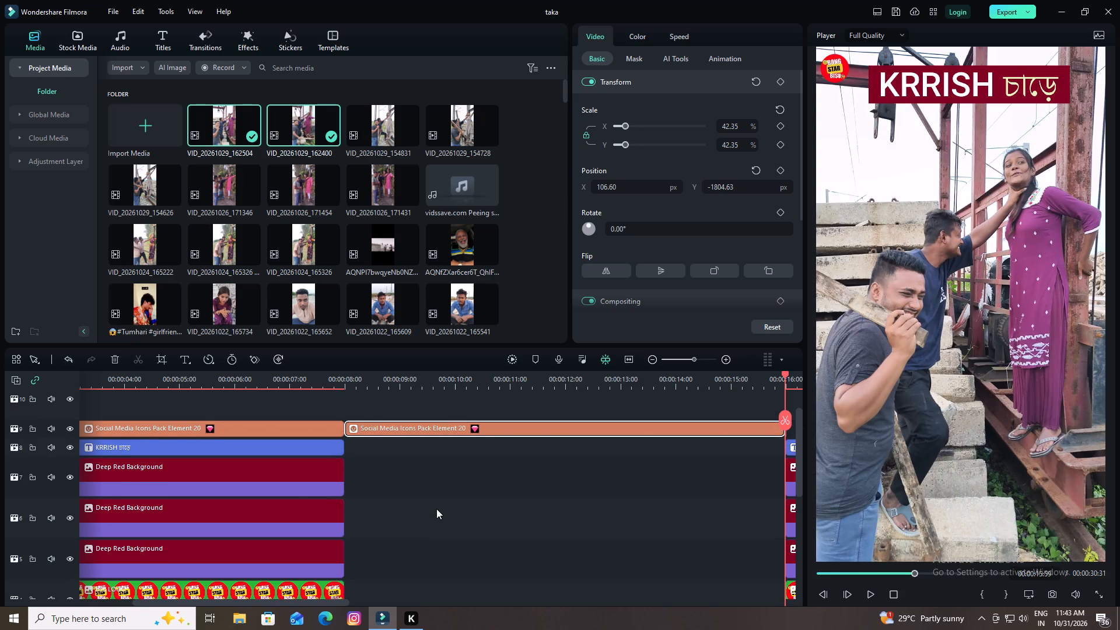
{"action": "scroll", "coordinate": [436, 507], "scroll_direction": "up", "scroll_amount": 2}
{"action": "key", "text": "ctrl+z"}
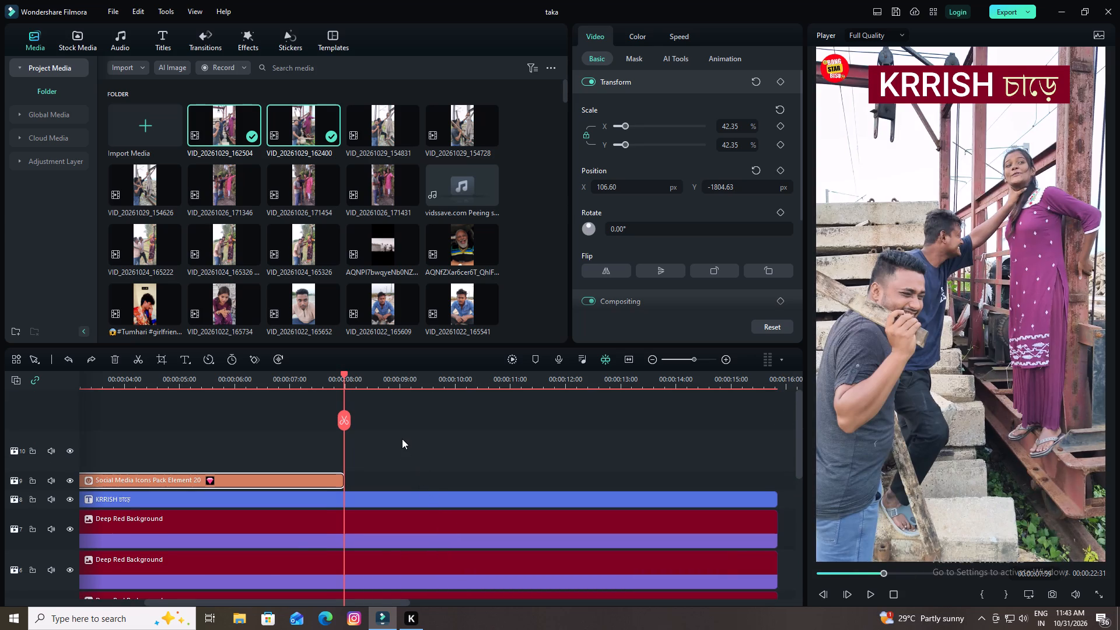
Position the playhead at 00:00:08:02, just past the end of the follow sticker on track 9.
{"action": "key", "text": "Right"}
{"action": "key", "text": "Right"}
{"action": "key", "text": "Right"}
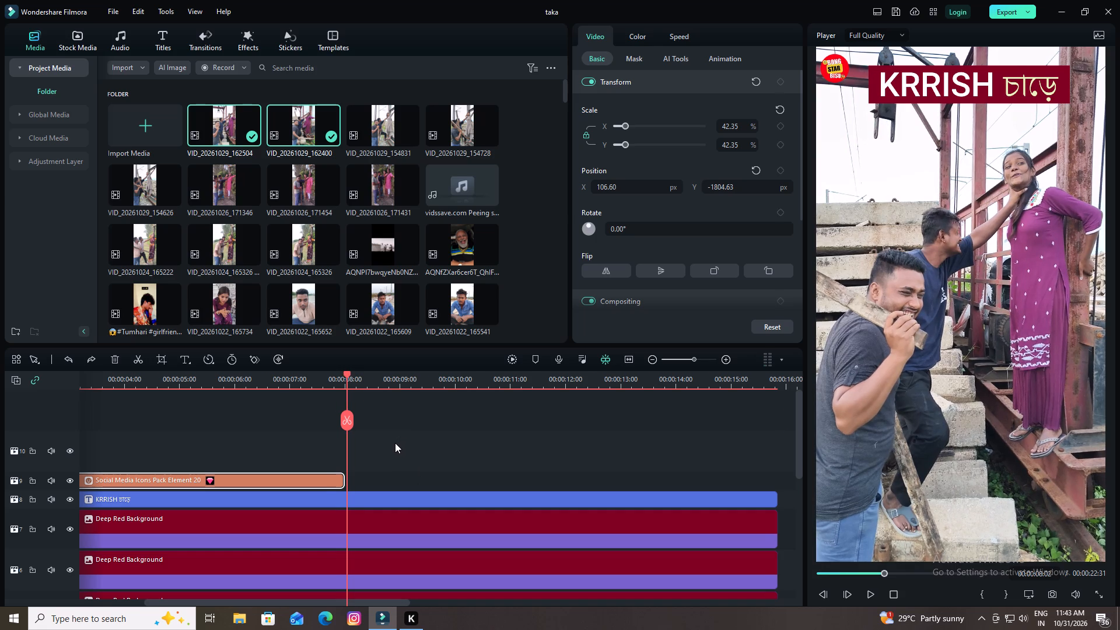
Paste the copied follow sticker on track 9 and move it to start directly at the end of the first sticker.
{"action": "key", "text": "ctrl+v"}
{"action": "left_click_drag", "start_coordinate": [430, 477], "coordinate": [418, 481]}
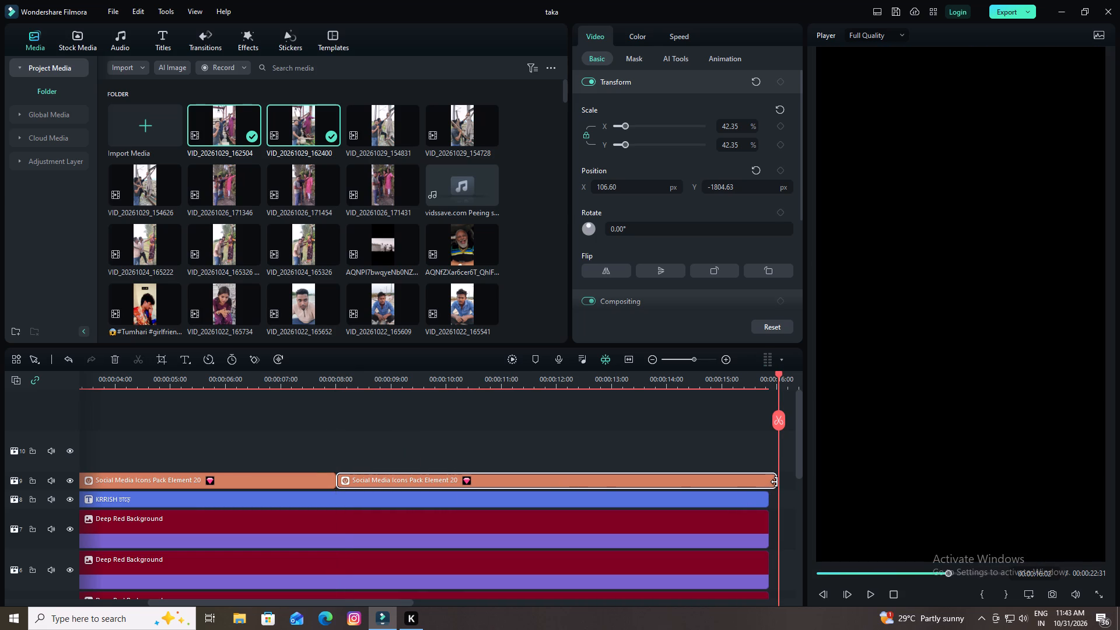
Trim the end of the second follow sticker on track 9 to line up with the end of the KRRISH title.
{"action": "left_click_drag", "start_coordinate": [775, 482], "coordinate": [769, 484]}
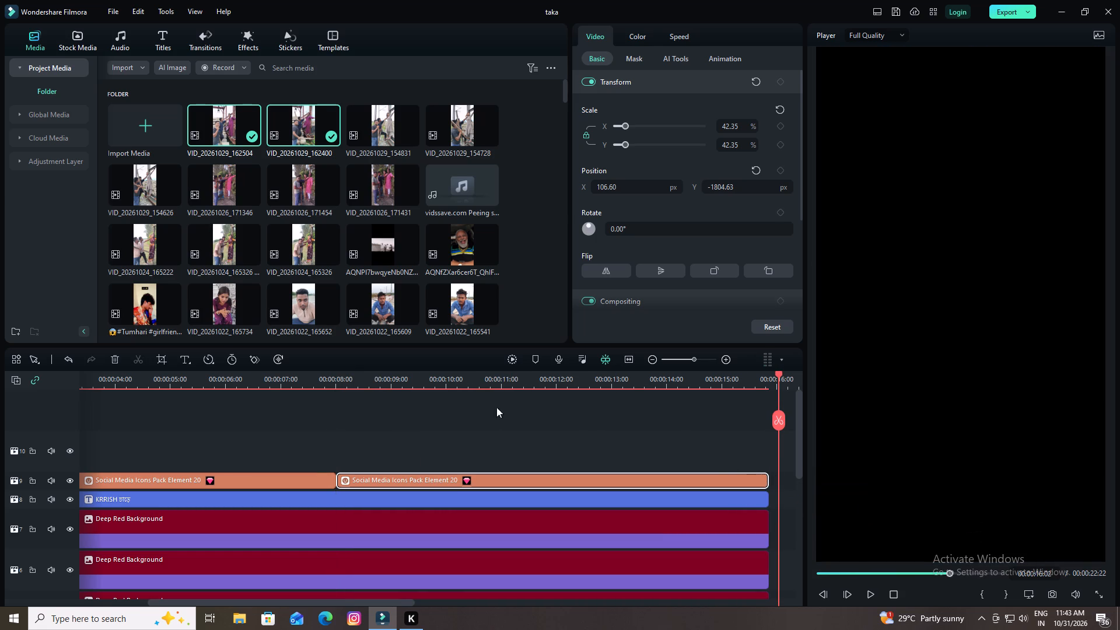
Return the playhead to 00:00:00:00 and check the background, logo and video clips on the lower tracks.
{"action": "left_click_drag", "start_coordinate": [780, 375], "coordinate": [52, 455]}
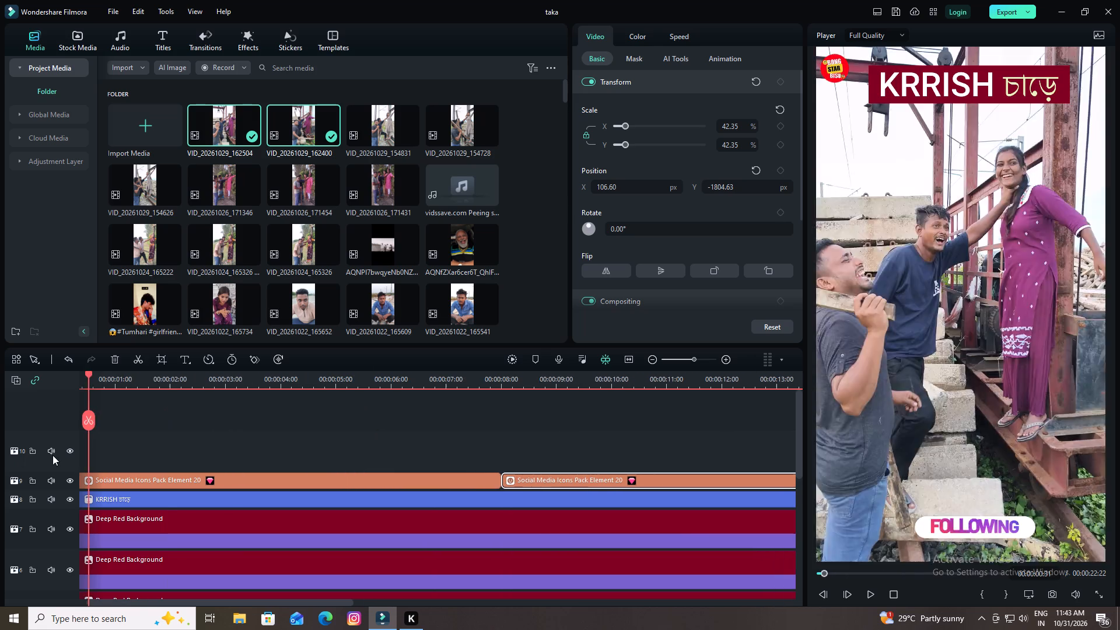
{"action": "left_click_drag", "start_coordinate": [52, 455], "coordinate": [37, 470]}
{"action": "scroll", "coordinate": [320, 485], "scroll_direction": "down", "scroll_amount": 4}
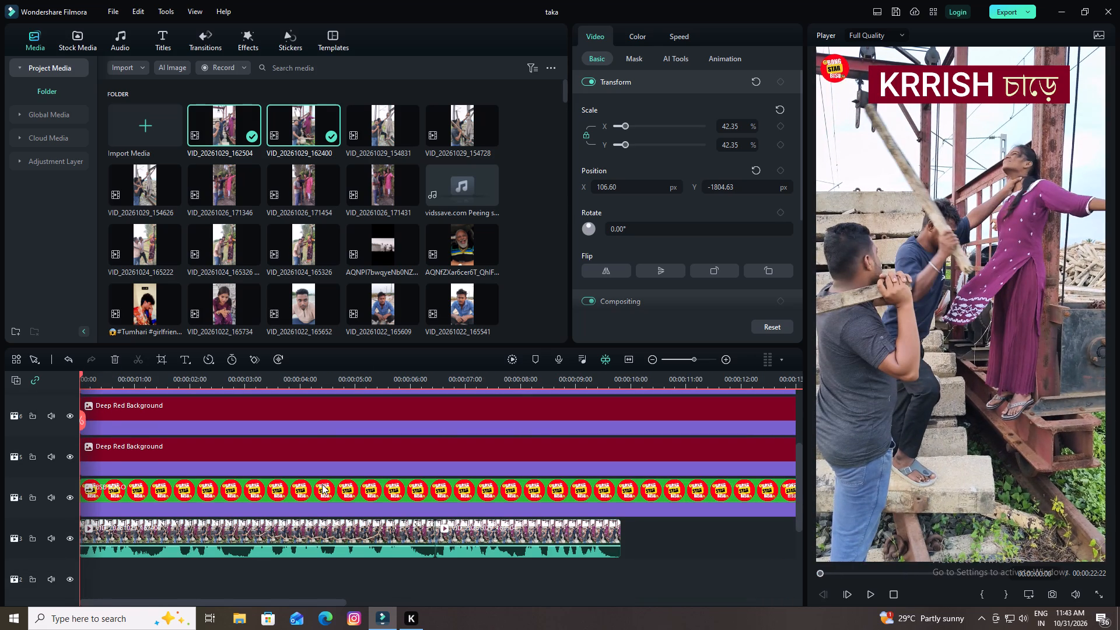
{"action": "scroll", "coordinate": [322, 484], "scroll_direction": "down", "scroll_amount": 1}
{"action": "scroll", "coordinate": [322, 484], "scroll_direction": "up", "scroll_amount": 1}
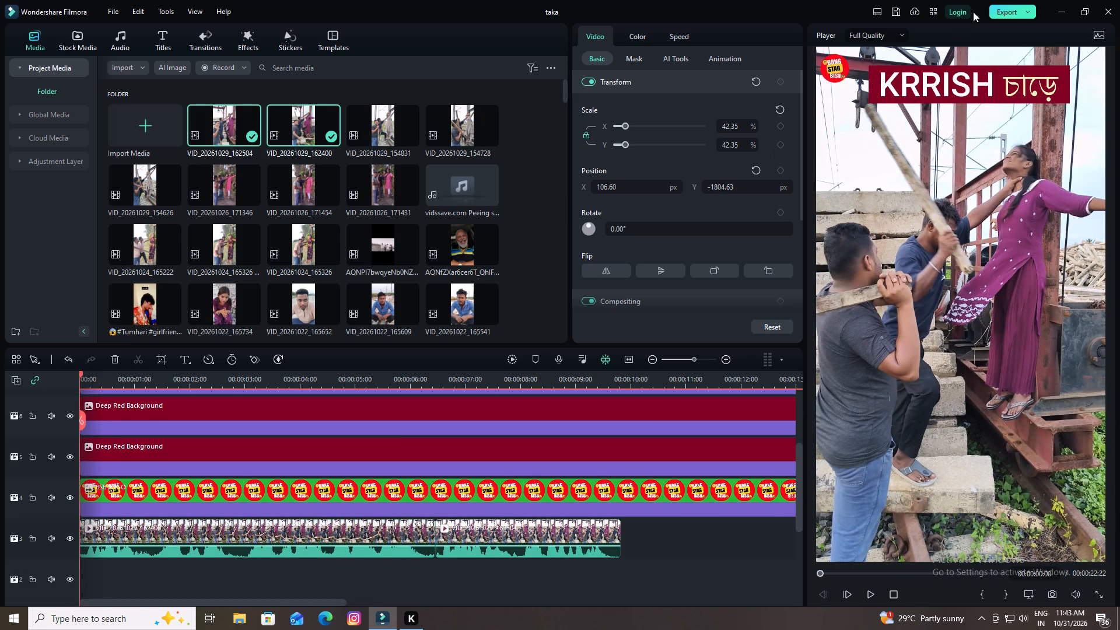
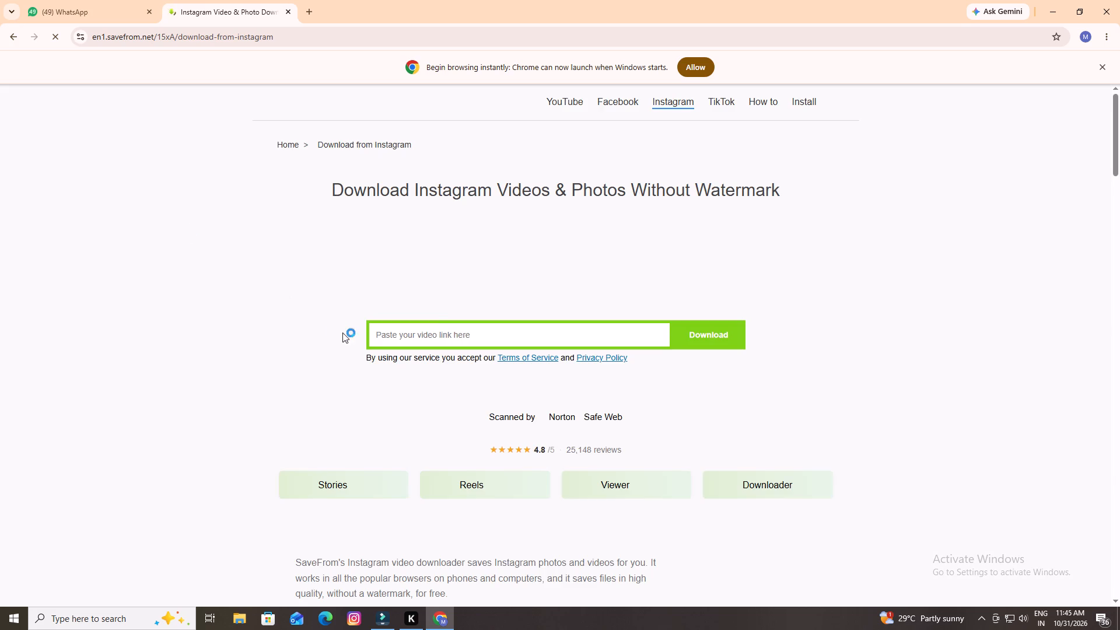
Fetch the Instagram reel from the copied link on the savefrom.net page in Chrome and download it as MP4 640p.
{"action": "left_click", "coordinate": [401, 339]}
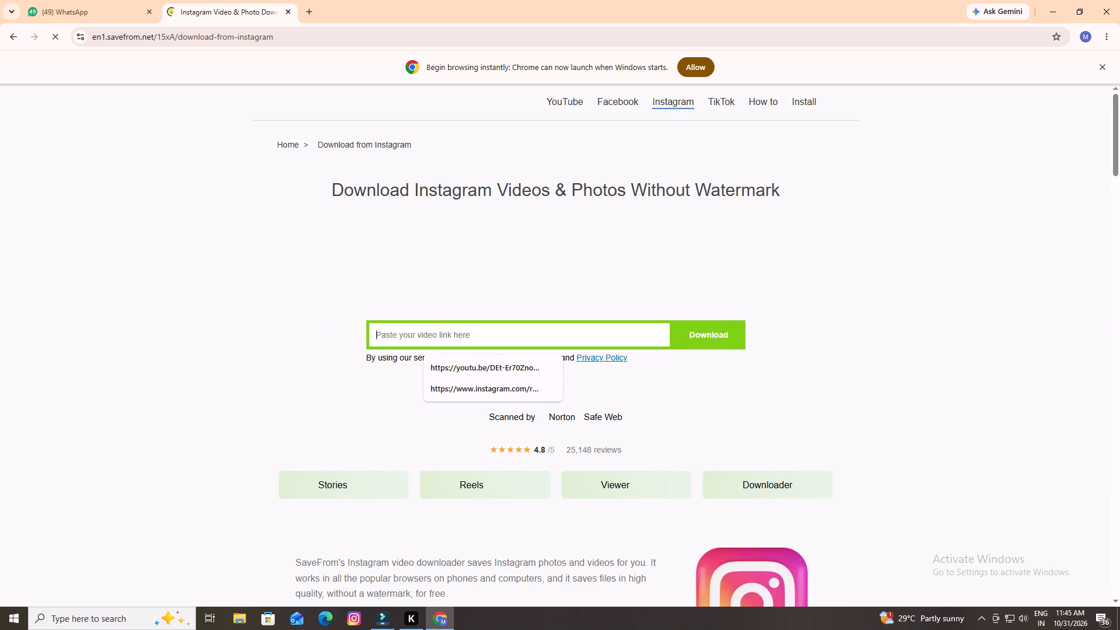
{"action": "key", "text": "ctrl+v"}
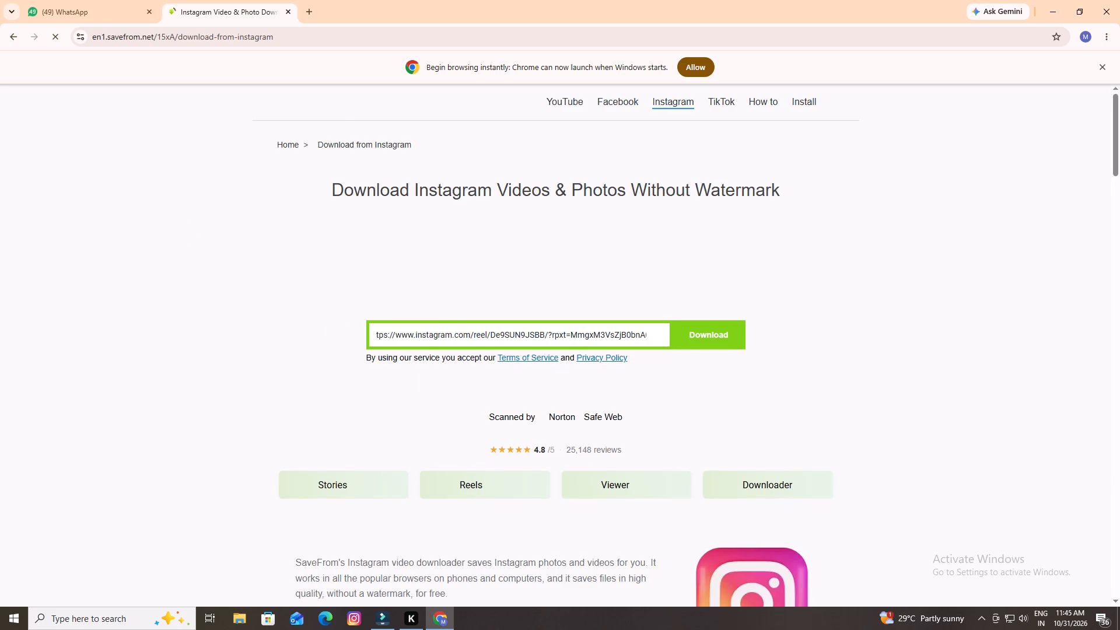
{"action": "left_click", "coordinate": [692, 341]}
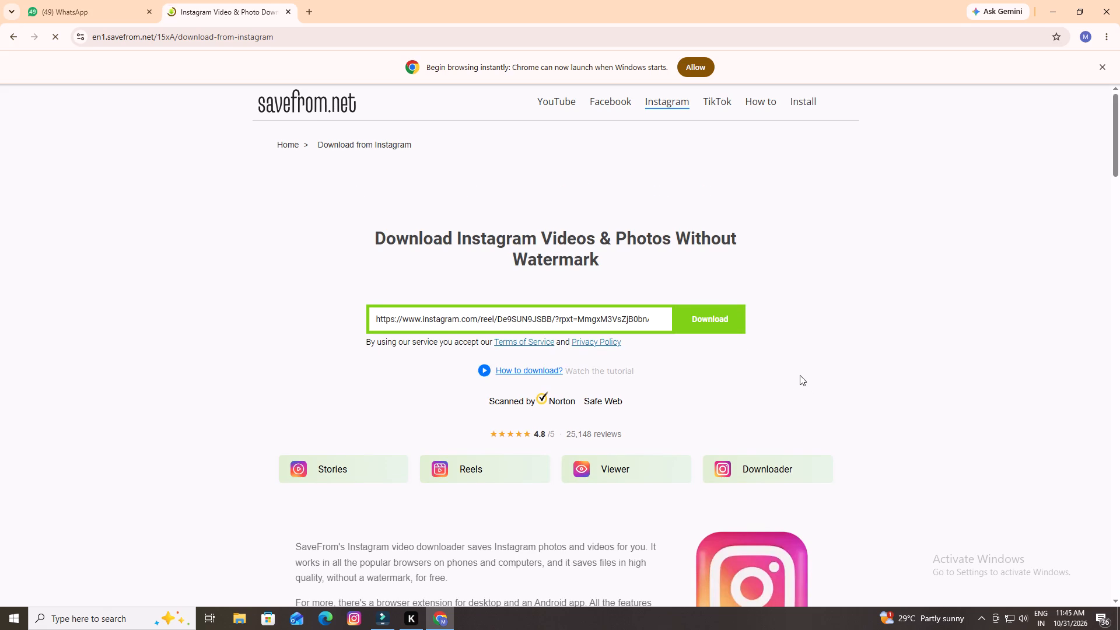
{"action": "scroll", "coordinate": [800, 375], "scroll_direction": "down", "scroll_amount": 9}
{"action": "scroll", "coordinate": [799, 375], "scroll_direction": "up", "scroll_amount": 2}
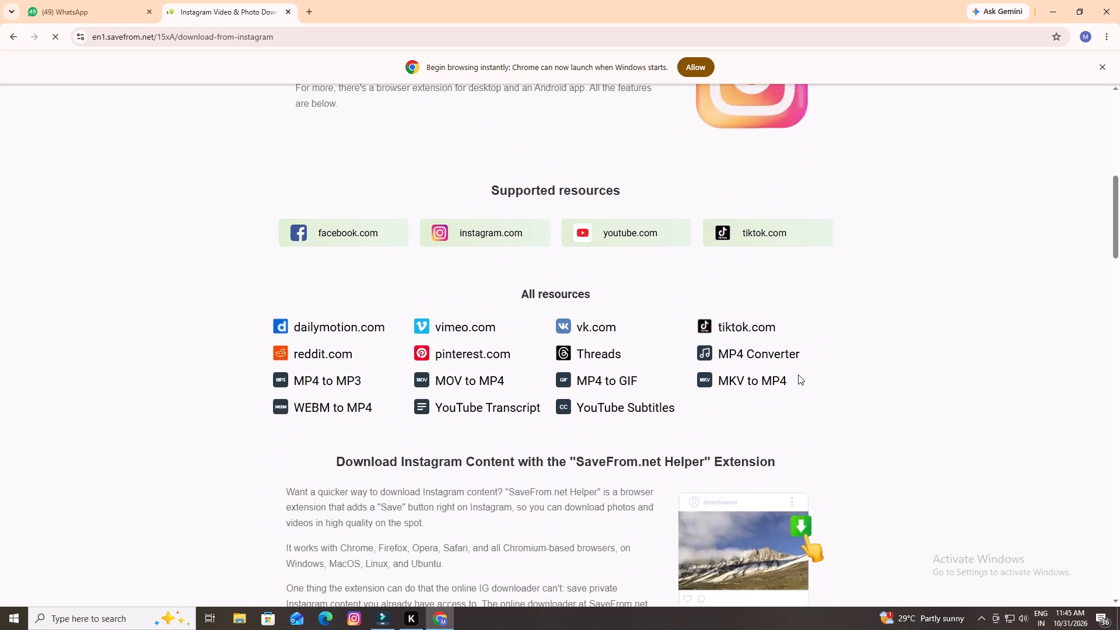
{"action": "scroll", "coordinate": [798, 374], "scroll_direction": "up", "scroll_amount": 9}
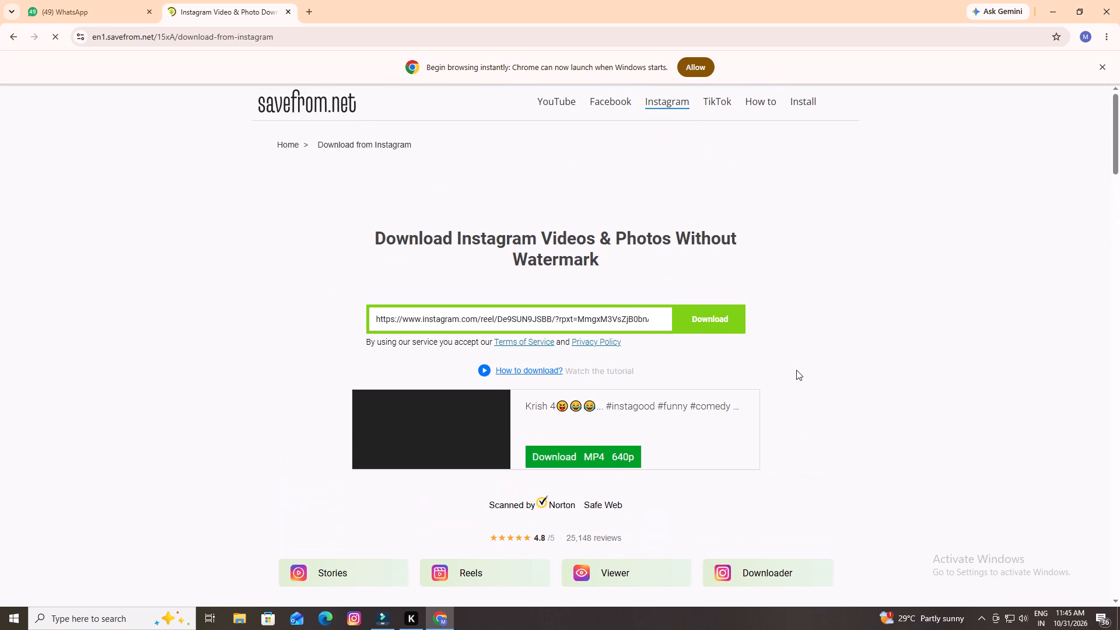
{"action": "left_click", "coordinate": [603, 457]}
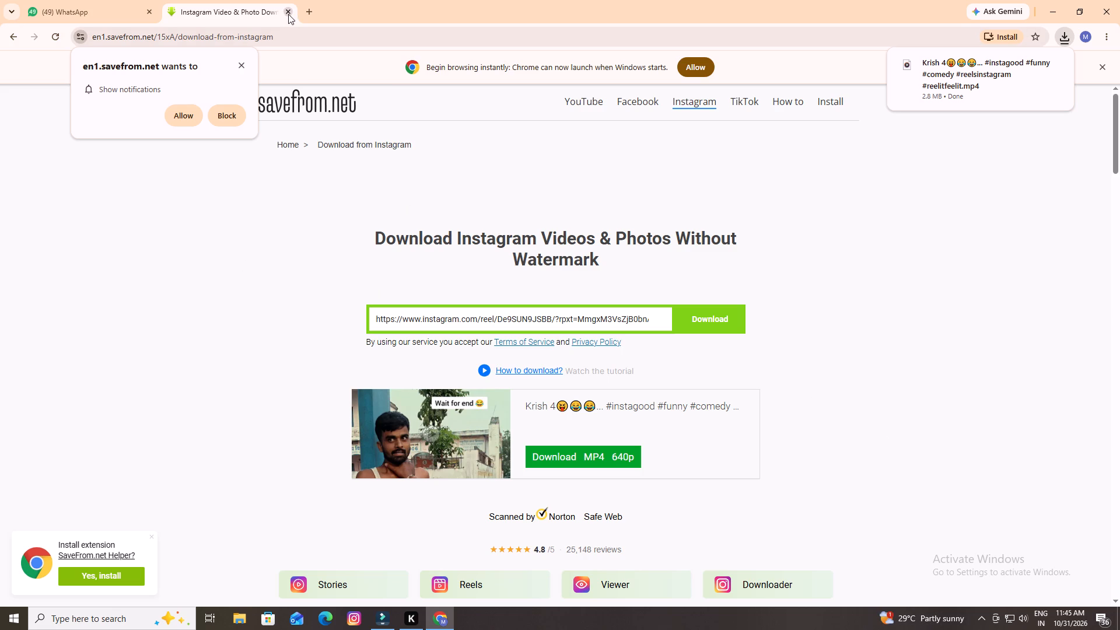
Close the WhatsApp browser tab.
{"action": "left_click", "coordinate": [149, 12]}
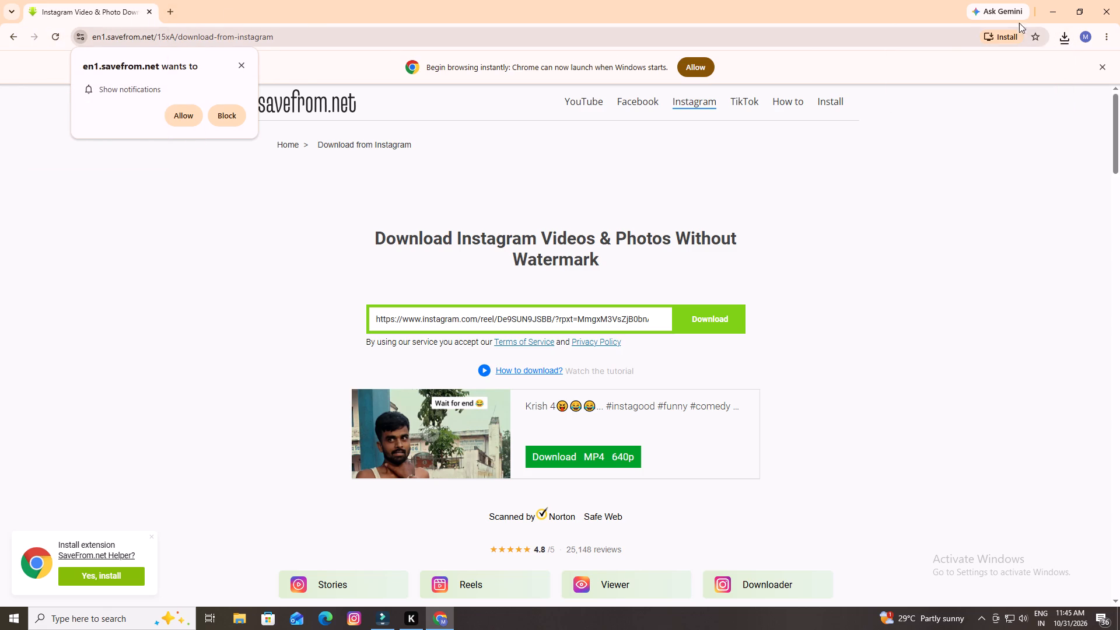
Show the downloaded Krish 4 reel in its folder, view the Downloads folder, and close the file window.
{"action": "left_click", "coordinate": [1060, 35]}
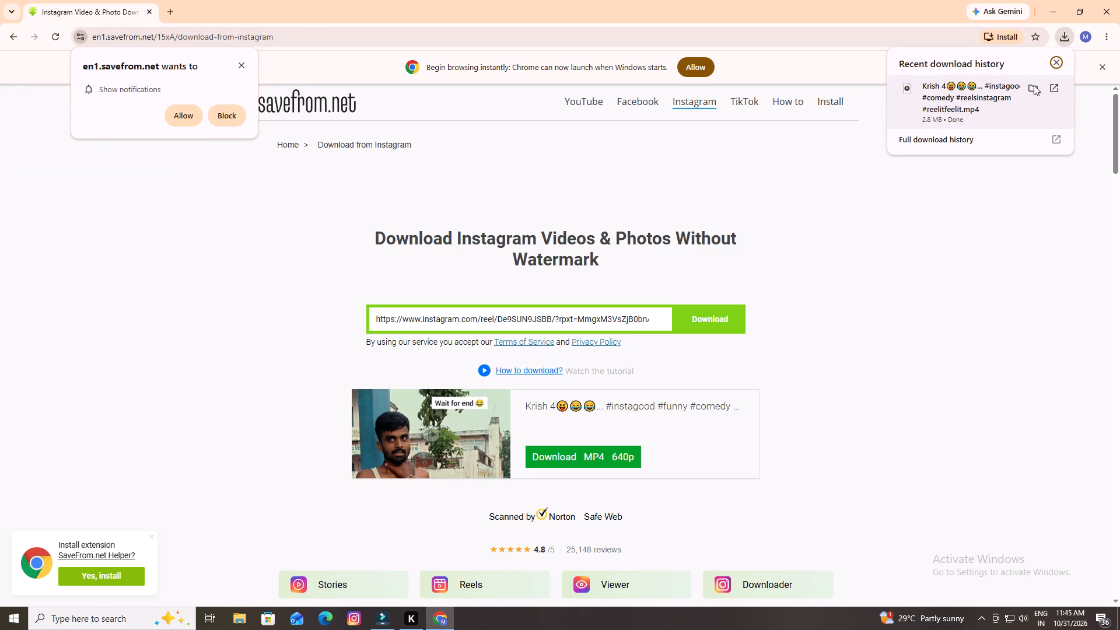
{"action": "left_click", "coordinate": [1034, 85]}
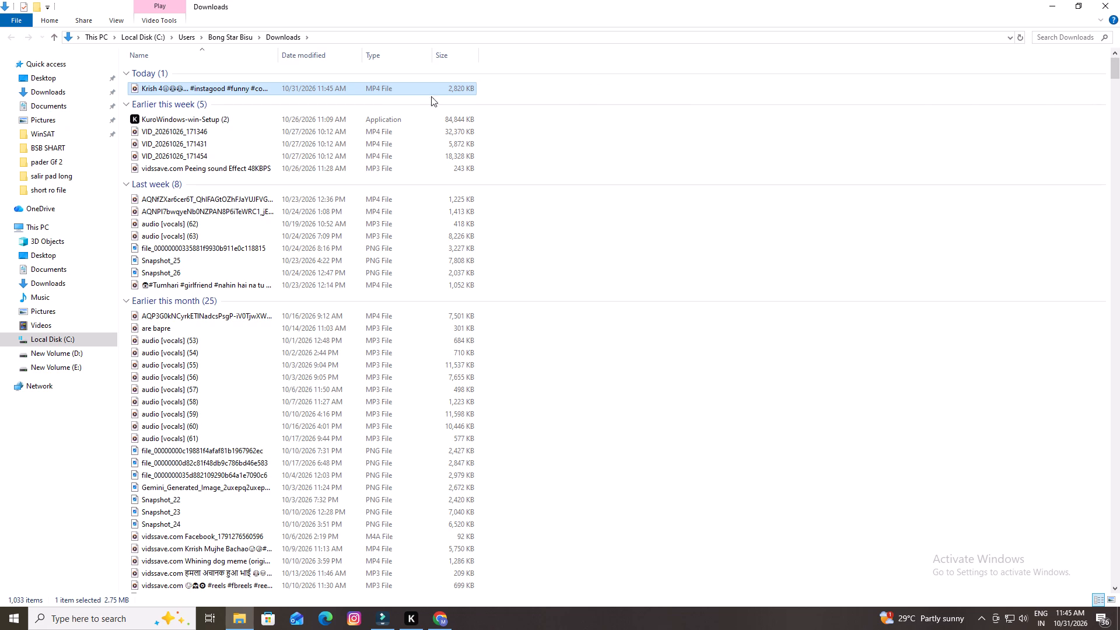
{"action": "left_click", "coordinate": [59, 286]}
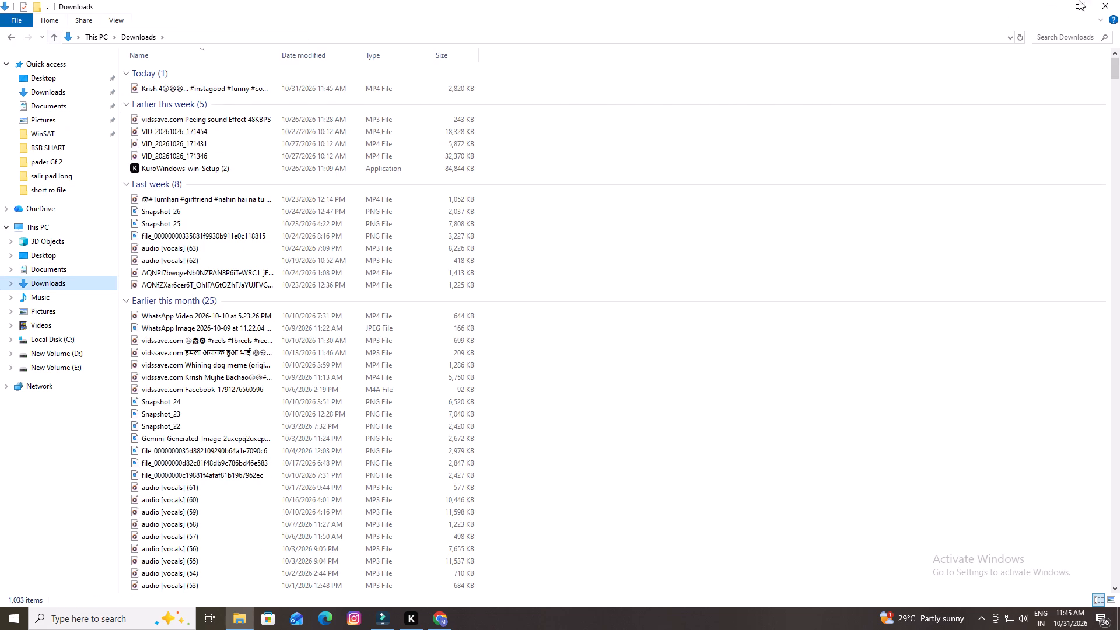
{"action": "left_click", "coordinate": [1101, 0]}
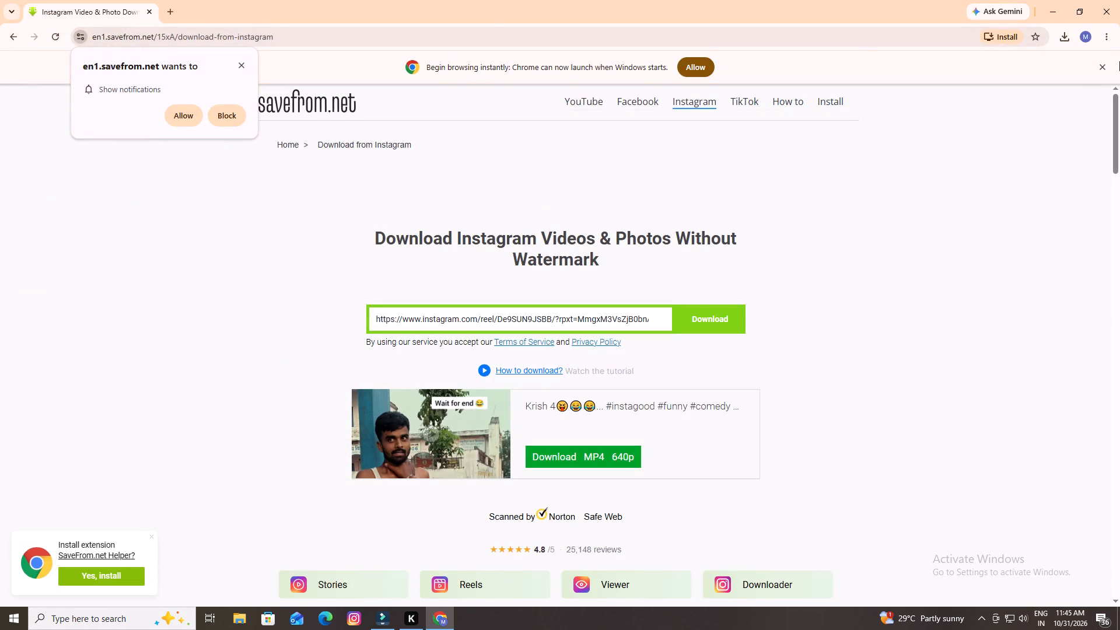
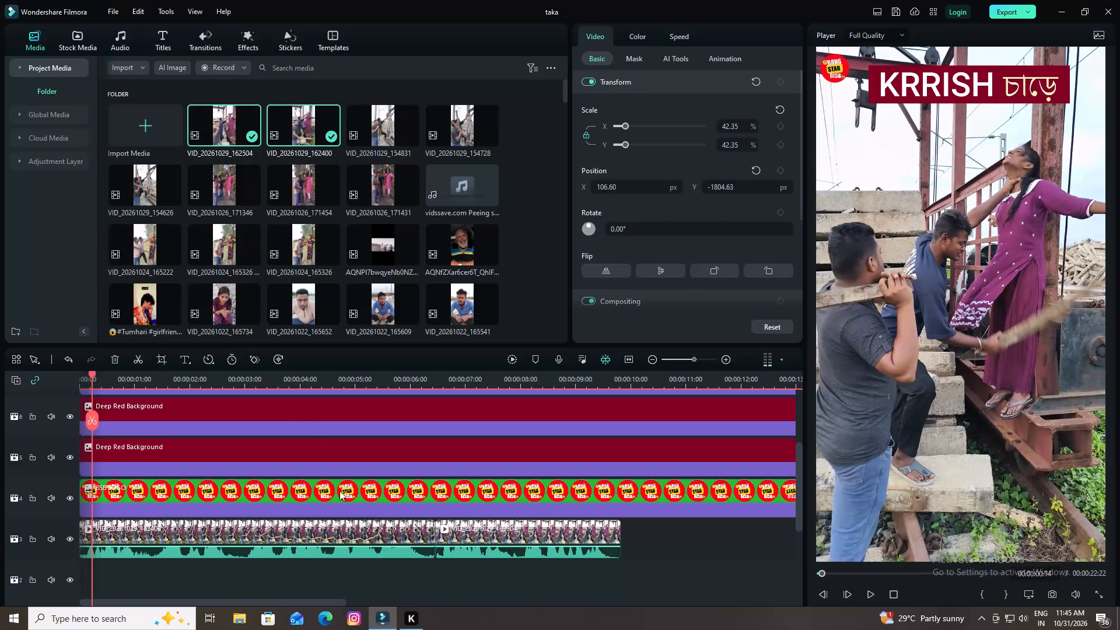
Insert the "Krish 4" MP4 from Downloads at the cut between the two track 3 clips, keeping the 2160 x 3840 60fps project settings.
{"action": "left_click", "coordinate": [130, 120]}
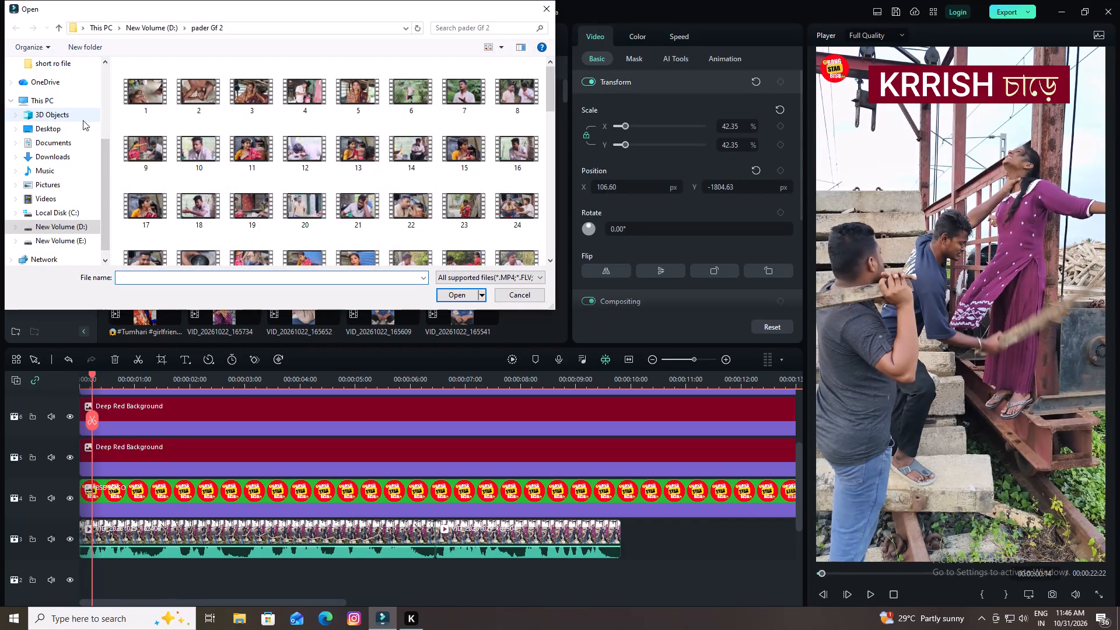
{"action": "left_click", "coordinate": [53, 145]}
{"action": "left_click", "coordinate": [52, 149]}
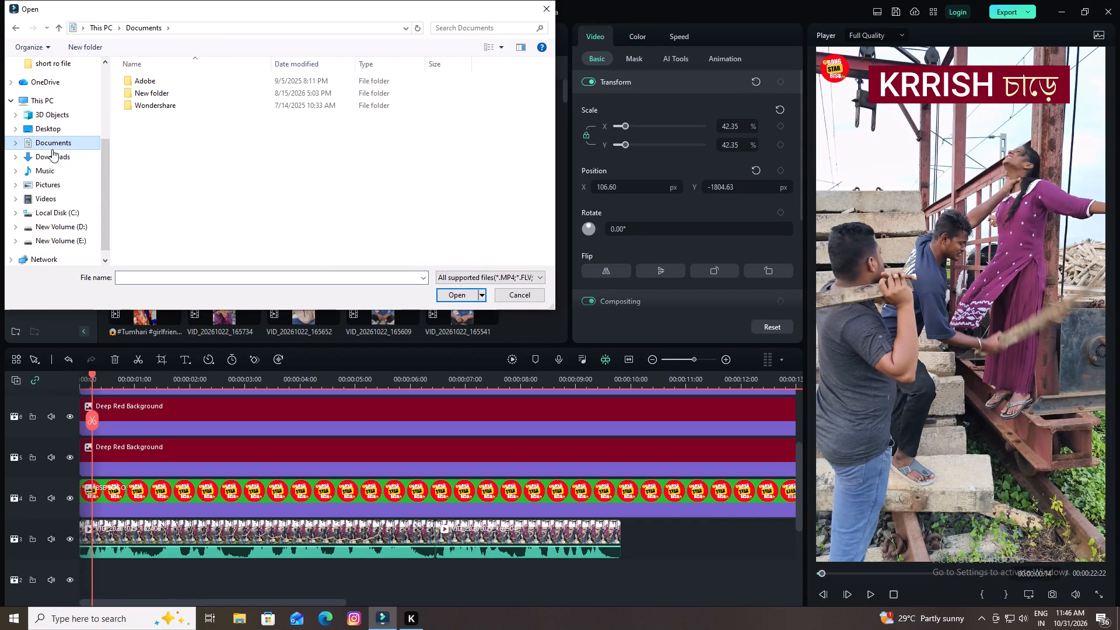
{"action": "left_click", "coordinate": [51, 151]}
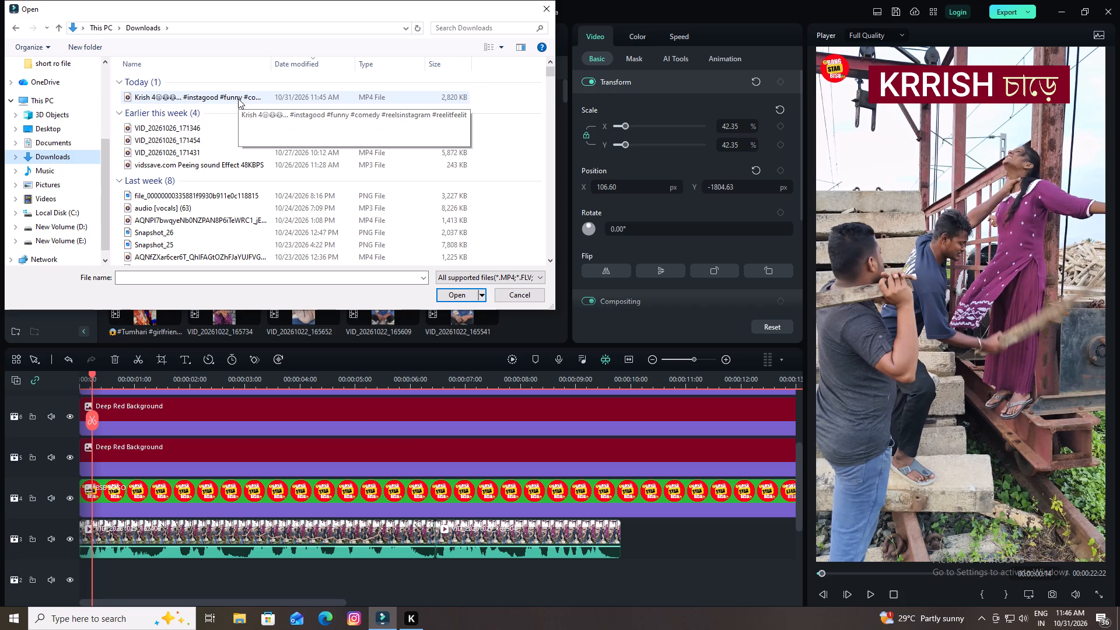
{"action": "left_click_drag", "start_coordinate": [238, 99], "coordinate": [452, 506]}
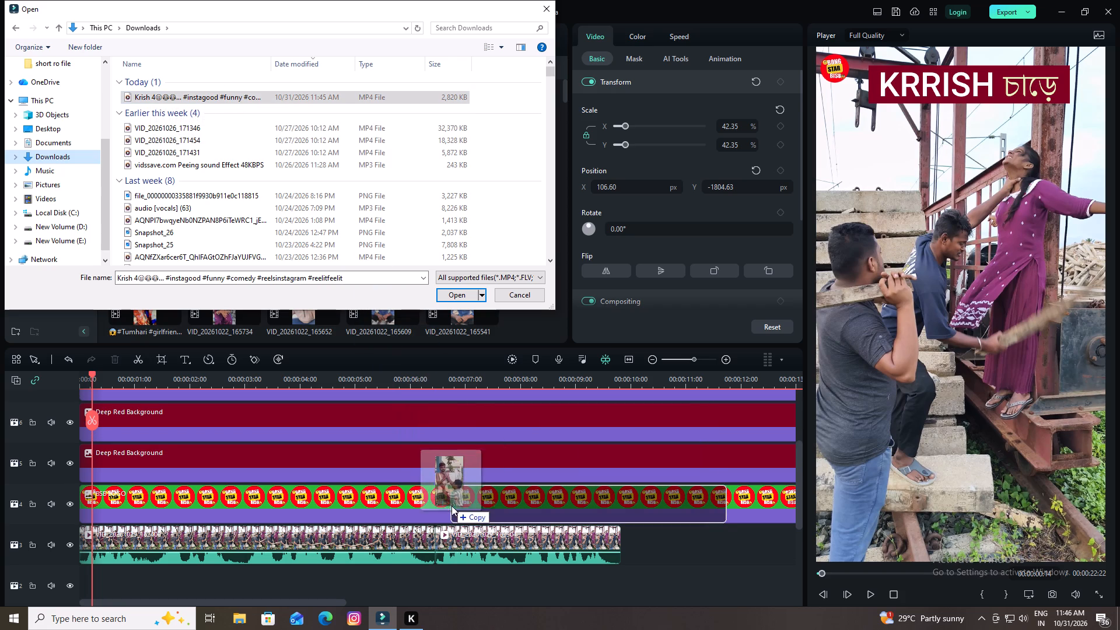
{"action": "left_click_drag", "start_coordinate": [452, 506], "coordinate": [443, 546]}
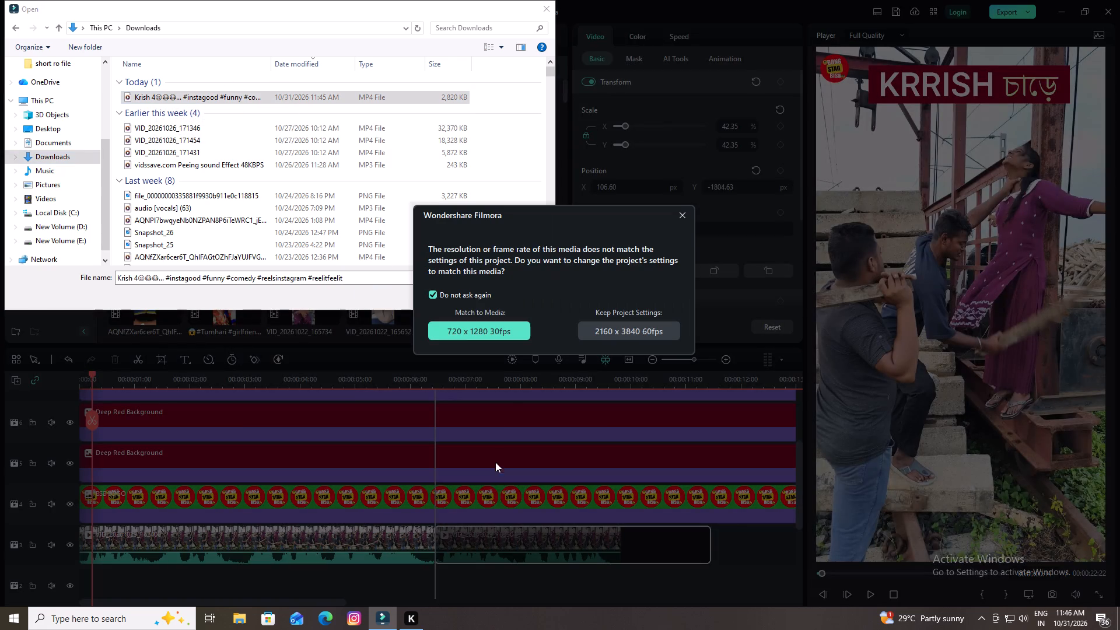
{"action": "left_click", "coordinate": [605, 336]}
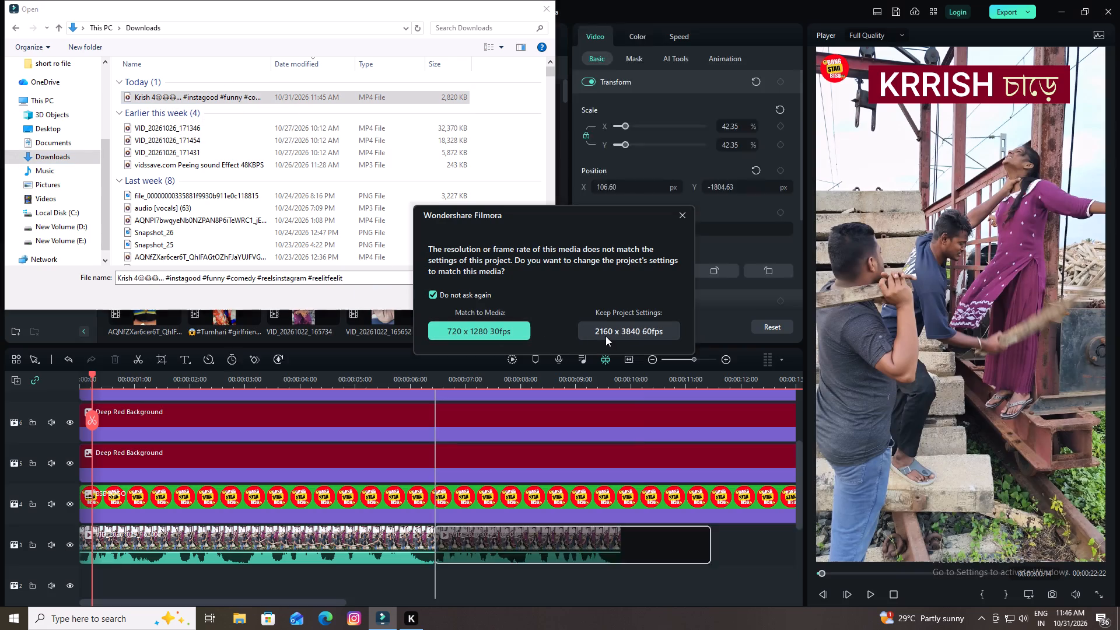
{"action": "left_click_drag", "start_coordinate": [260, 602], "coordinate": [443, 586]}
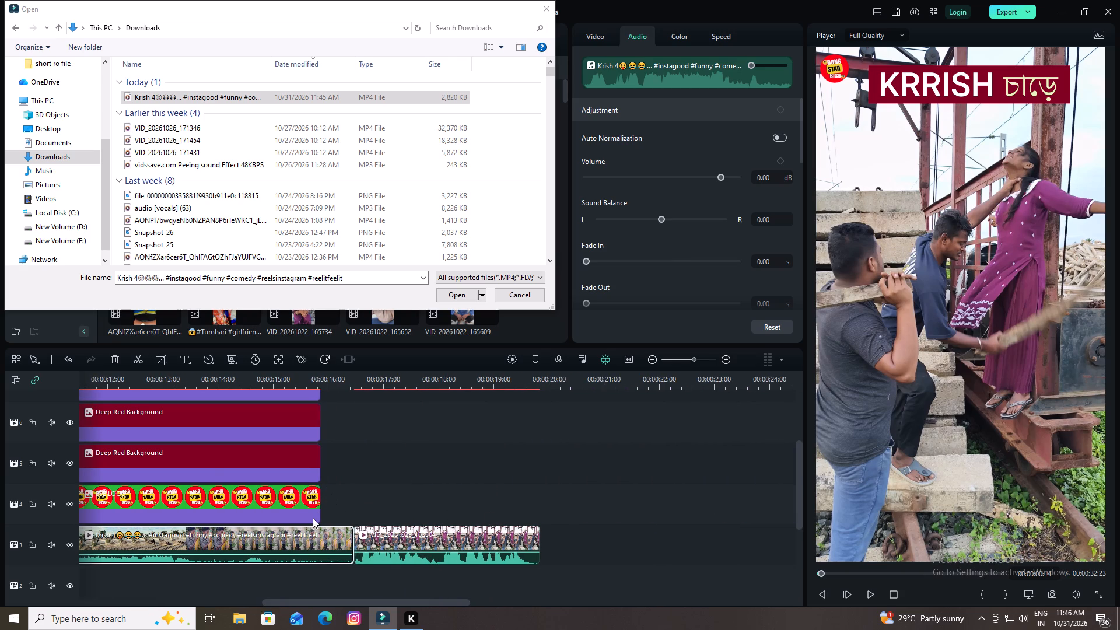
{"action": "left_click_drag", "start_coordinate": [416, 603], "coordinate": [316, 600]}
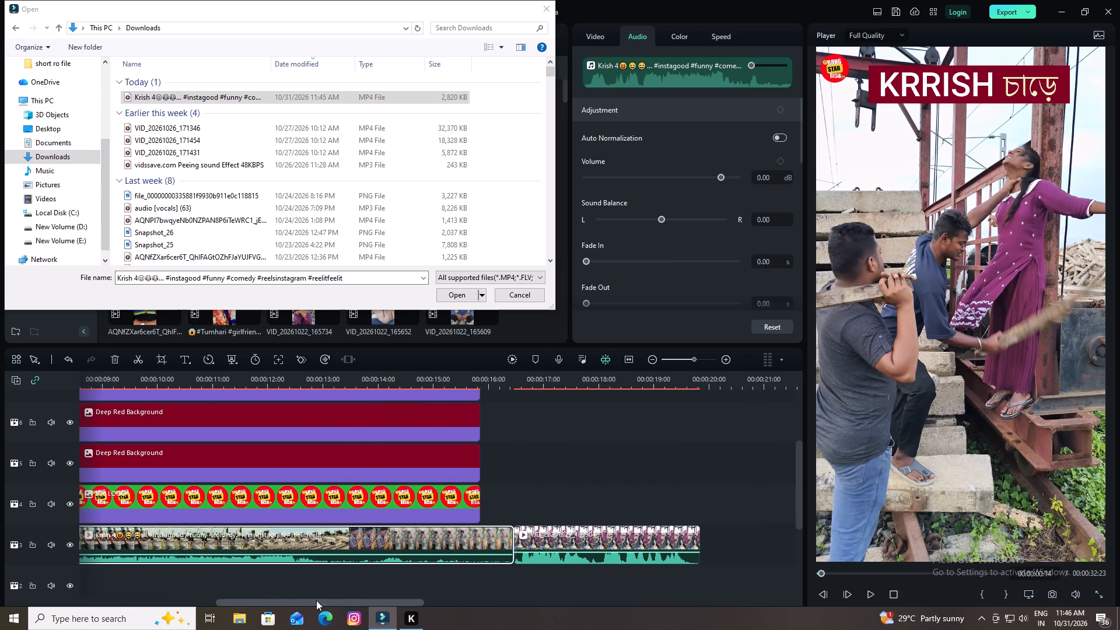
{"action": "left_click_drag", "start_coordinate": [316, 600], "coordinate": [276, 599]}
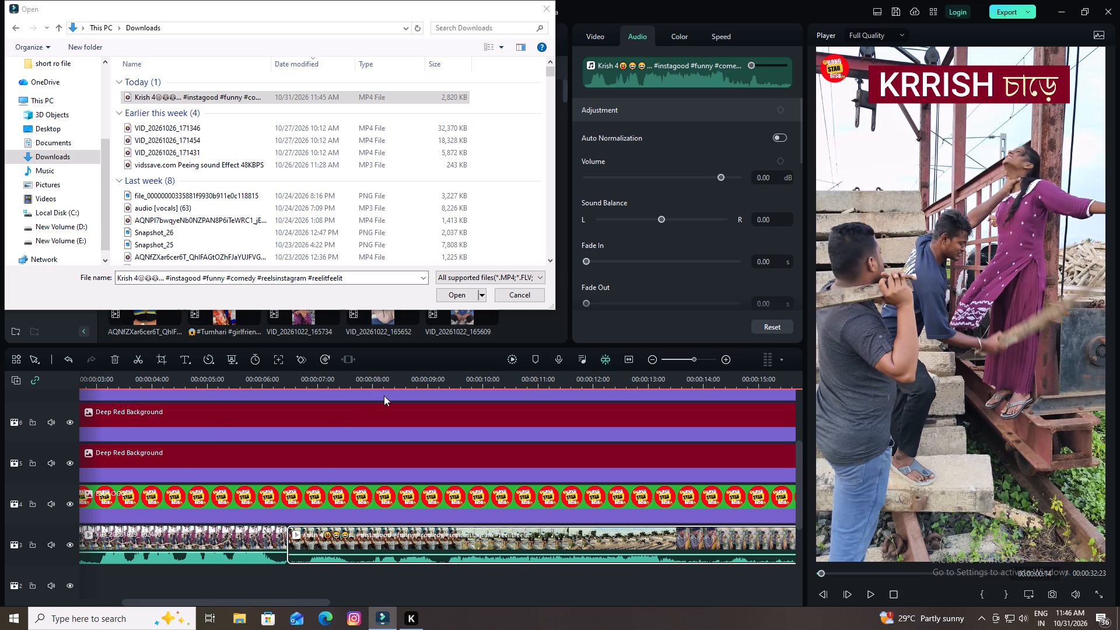
Split the Krish 4 clip on track 3 at 00:00:09:18, where the railway-crossing scene starts, and delete the part before the cut.
{"action": "key", "text": "space"}
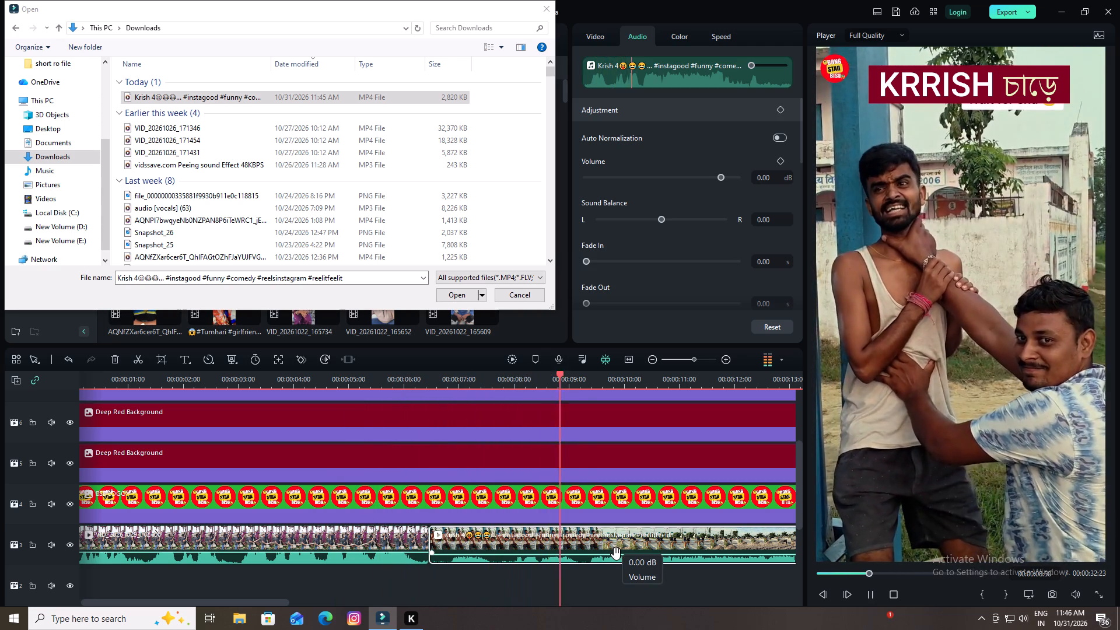
{"action": "key", "text": "space"}
{"action": "key", "text": "Left"}
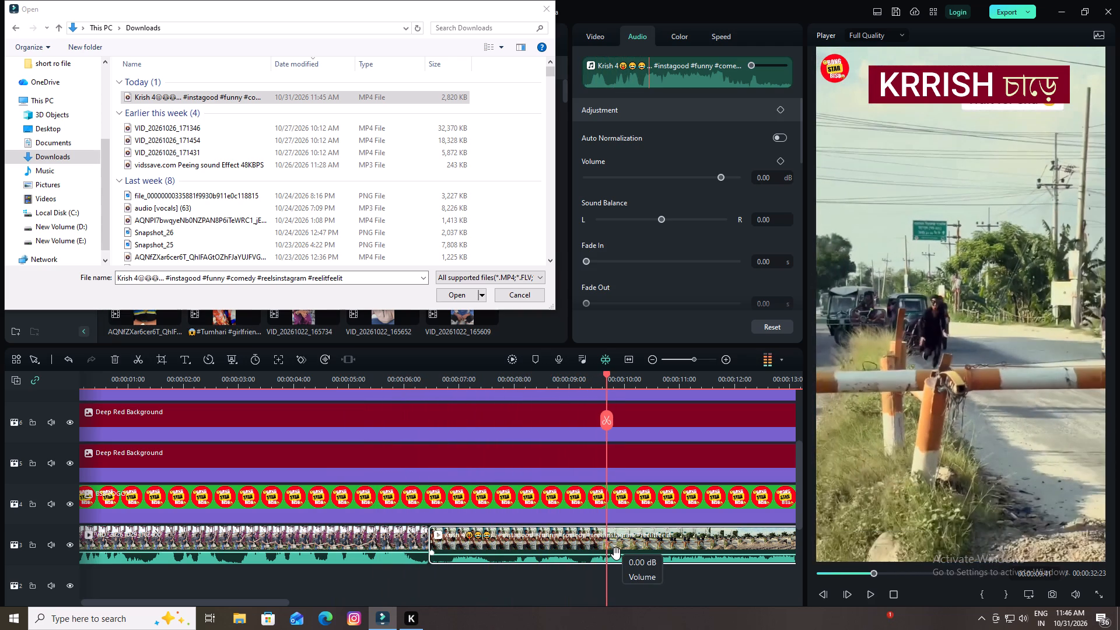
{"action": "key", "text": "Left"}
{"action": "key", "text": "Left"}
{"action": "key", "text": "Left"}
{"action": "key", "text": "Left"}
{"action": "key", "text": "Left"}
{"action": "key", "text": "Left"}
{"action": "key", "text": "Left"}
{"action": "key", "text": "Left"}
{"action": "key", "text": "Left"}
{"action": "key", "text": "Left"}
{"action": "key", "text": "Left"}
{"action": "key", "text": "Left"}
{"action": "key", "text": "Left"}
{"action": "key", "text": "Left"}
{"action": "key", "text": "Left"}
{"action": "key", "text": "Left"}
{"action": "key", "text": "Left"}
{"action": "key", "text": "Left"}
{"action": "key", "text": "Left"}
{"action": "key", "text": "Left"}
{"action": "key", "text": "Left"}
{"action": "key", "text": "Left"}
{"action": "key", "text": "Left"}
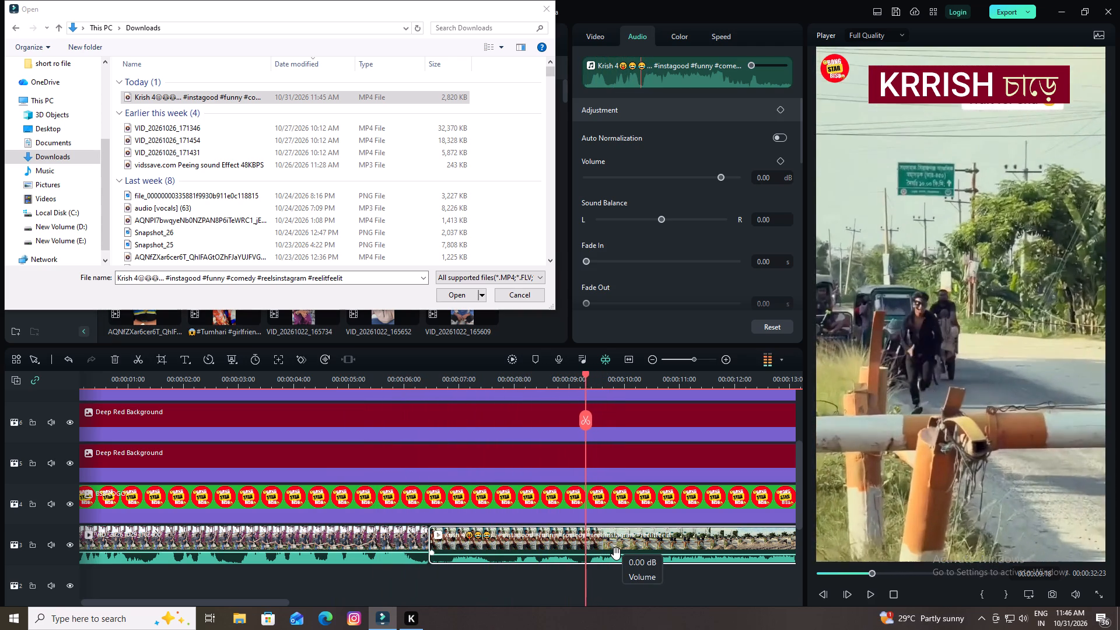
{"action": "key", "text": "Right"}
{"action": "key", "text": "Right"}
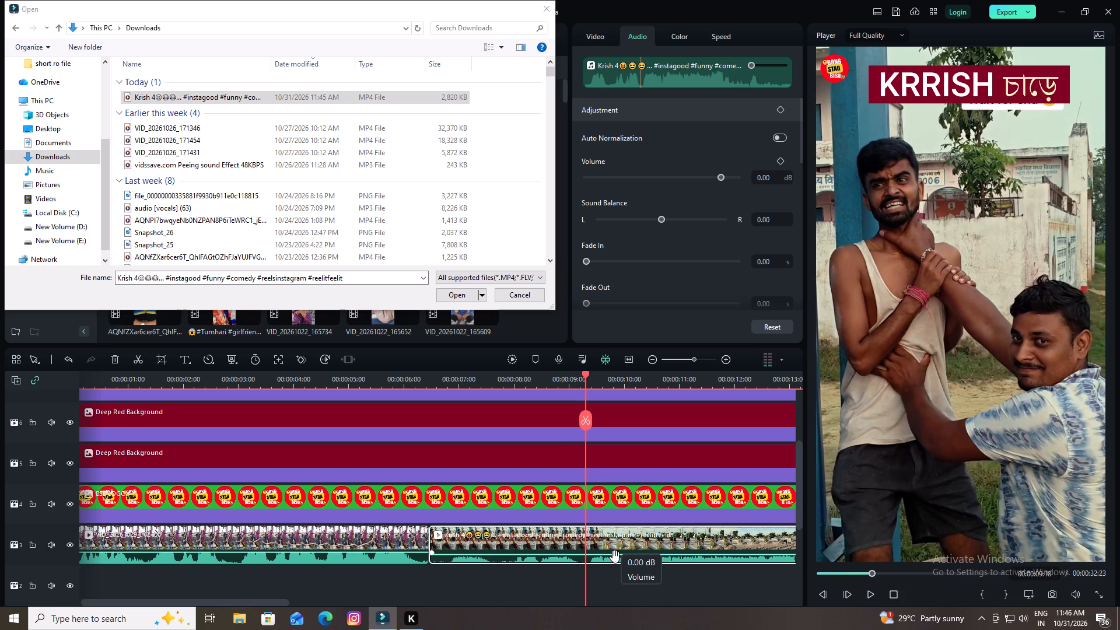
{"action": "left_click", "coordinate": [615, 557]}
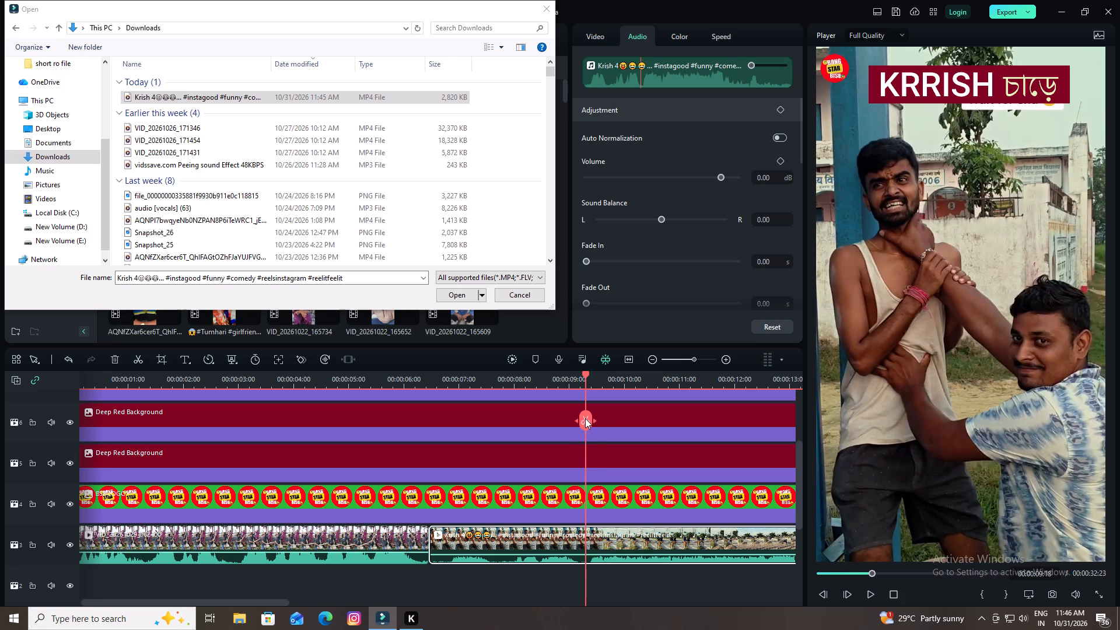
{"action": "left_click", "coordinate": [585, 418]}
{"action": "left_click", "coordinate": [551, 549]}
{"action": "key", "text": "Delete"}
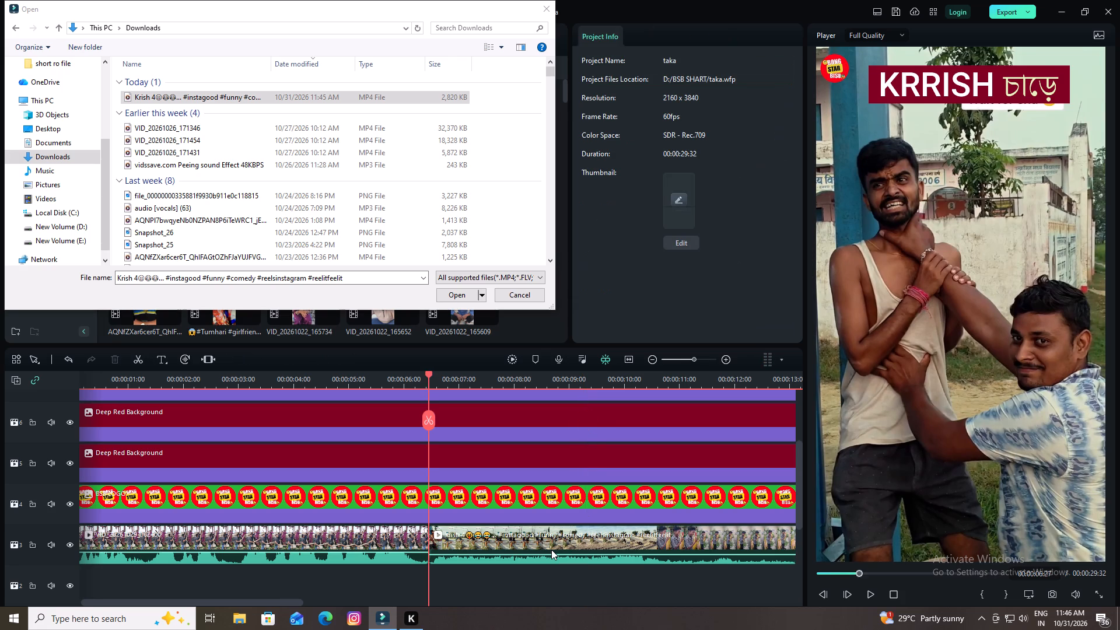
Split the Krish 4 clip at 00:00:10:17, where the railway-crossing scene ends, and delete the part after the cut.
{"action": "key", "text": "space"}
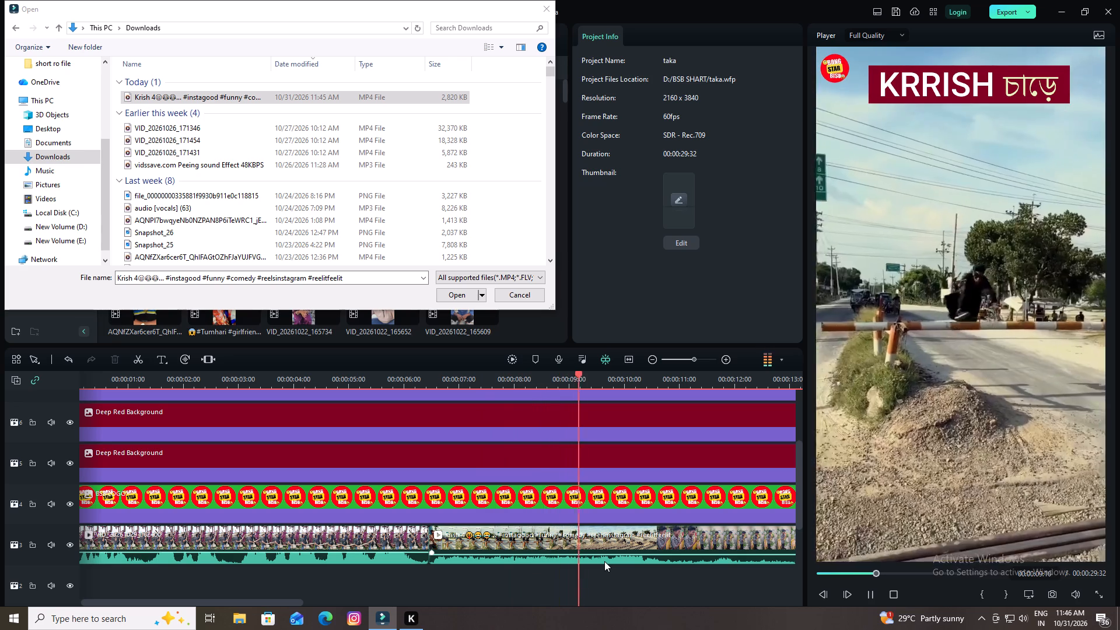
{"action": "key", "text": "space"}
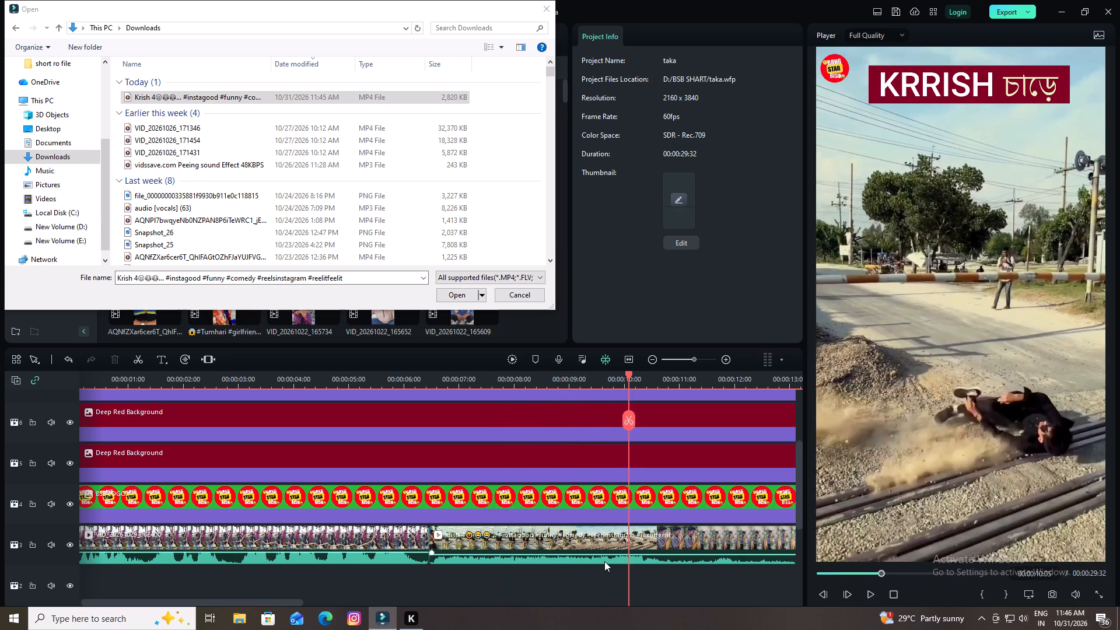
{"action": "key", "text": "space"}
{"action": "key", "text": "space"}
{"action": "key", "text": "Left"}
{"action": "key", "text": "Left"}
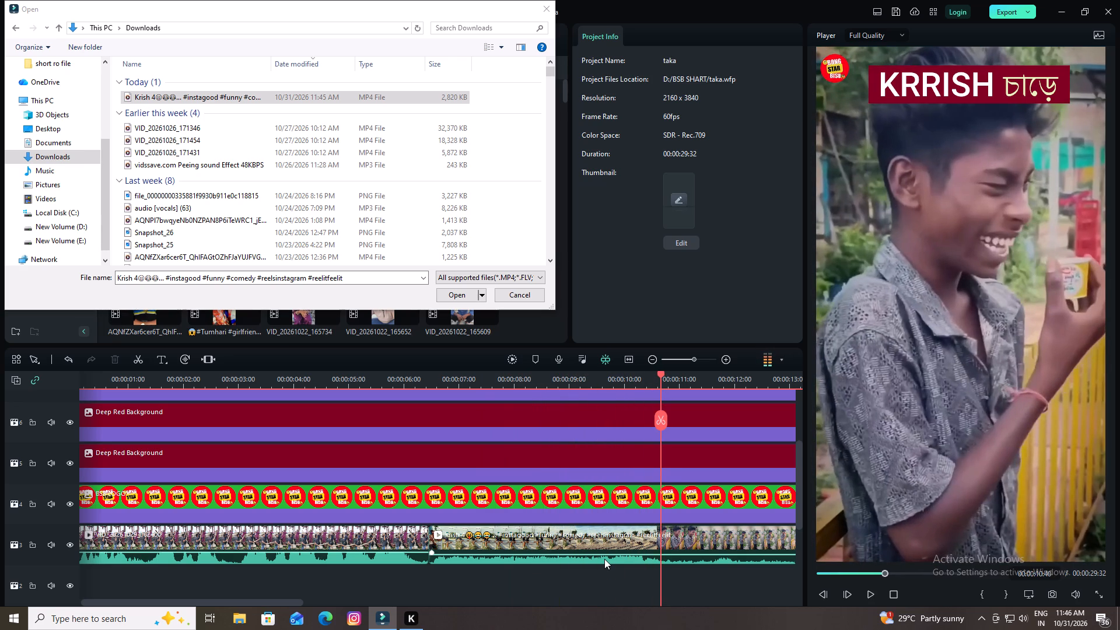
{"action": "key", "text": "Left"}
{"action": "key", "text": "Left"}
{"action": "key", "text": "Left"}
{"action": "key", "text": "Left"}
{"action": "key", "text": "Left"}
{"action": "key", "text": "Left"}
{"action": "key", "text": "Left"}
{"action": "key", "text": "Left"}
{"action": "key", "text": "Left"}
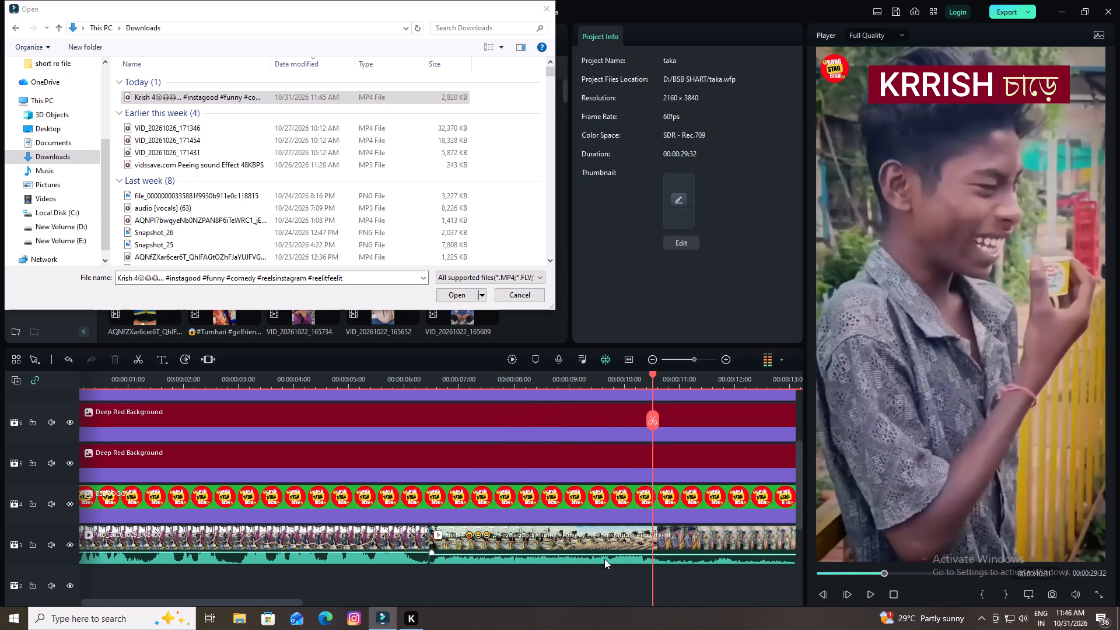
{"action": "key", "text": "Left"}
{"action": "key", "text": "Left"}
{"action": "key", "text": "Left"}
{"action": "key", "text": "Left"}
{"action": "key", "text": "Left"}
{"action": "key", "text": "Left"}
{"action": "key", "text": "Left"}
{"action": "key", "text": "Left"}
{"action": "key", "text": "Left"}
{"action": "key", "text": "Left"}
{"action": "key", "text": "Left"}
{"action": "key", "text": "Left"}
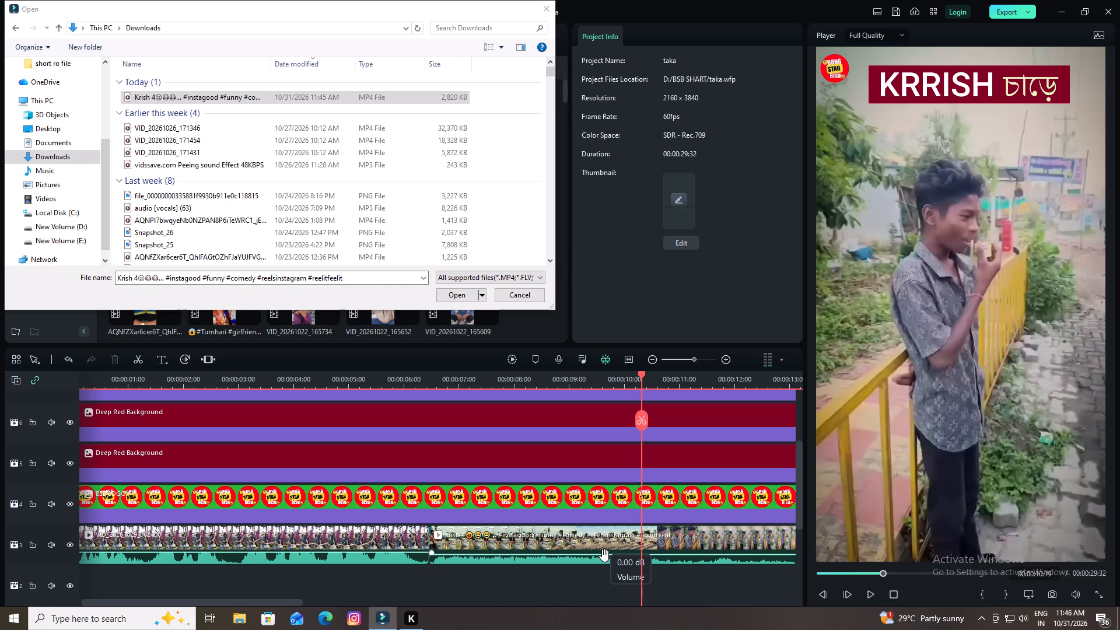
{"action": "key", "text": "Left"}
{"action": "key", "text": "Left"}
{"action": "key", "text": "Left"}
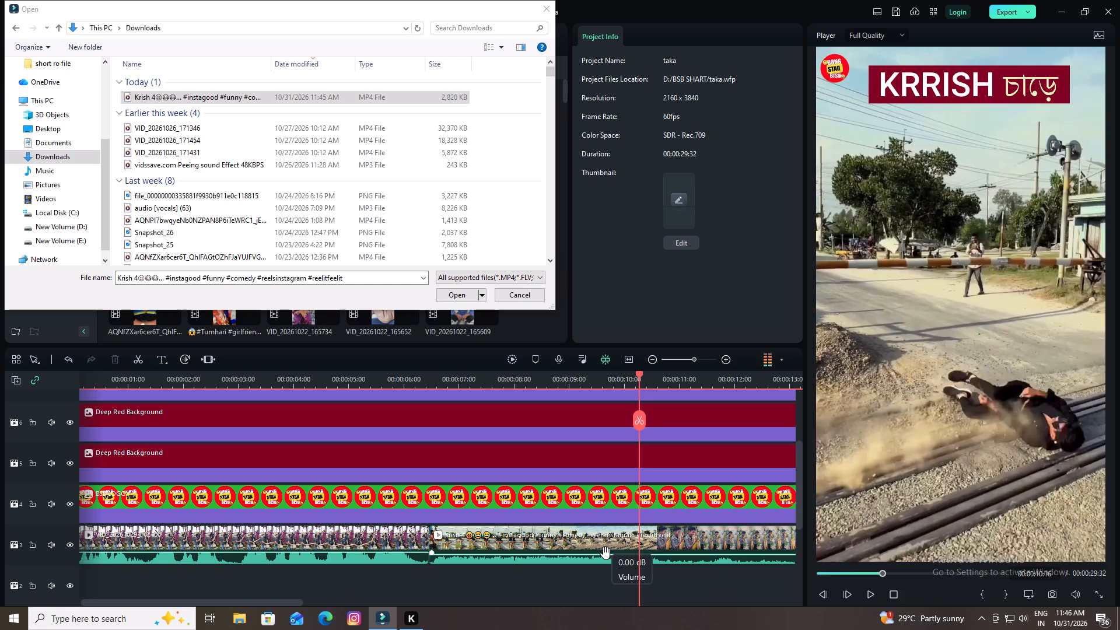
{"action": "key", "text": "Left"}
{"action": "key", "text": "Right"}
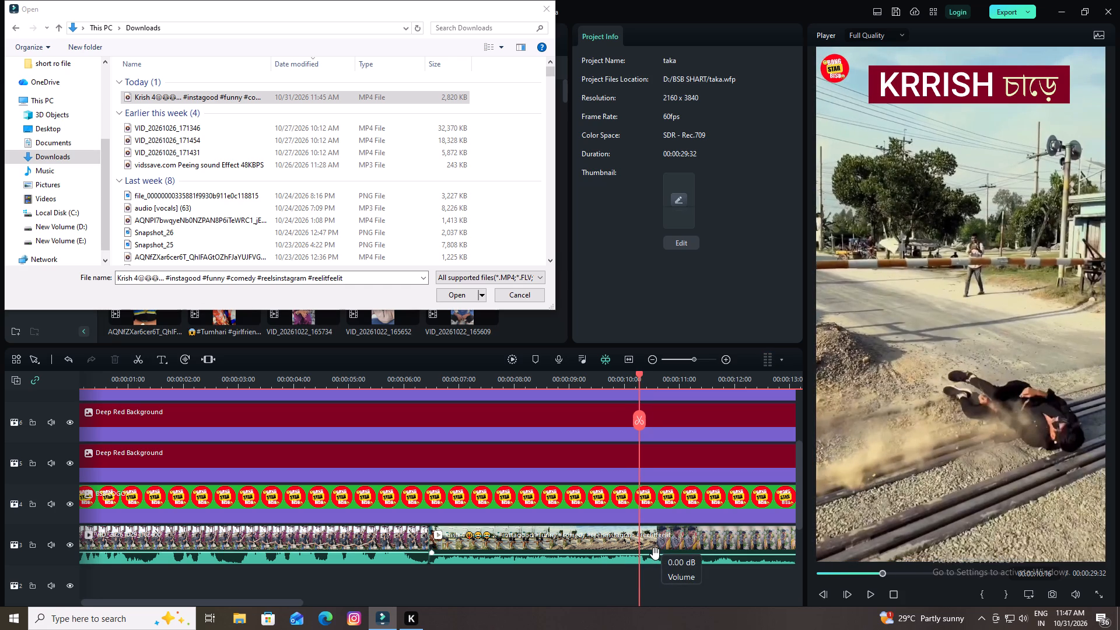
{"action": "key", "text": "Right"}
{"action": "key", "text": "Right"}
{"action": "key", "text": "Left"}
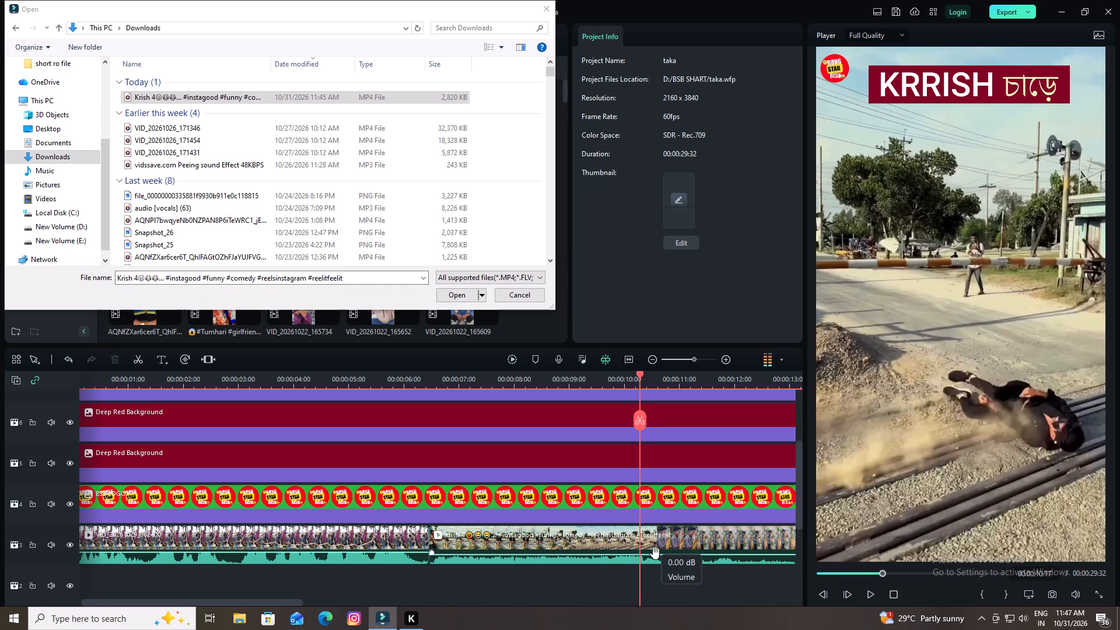
{"action": "left_click", "coordinate": [655, 550]}
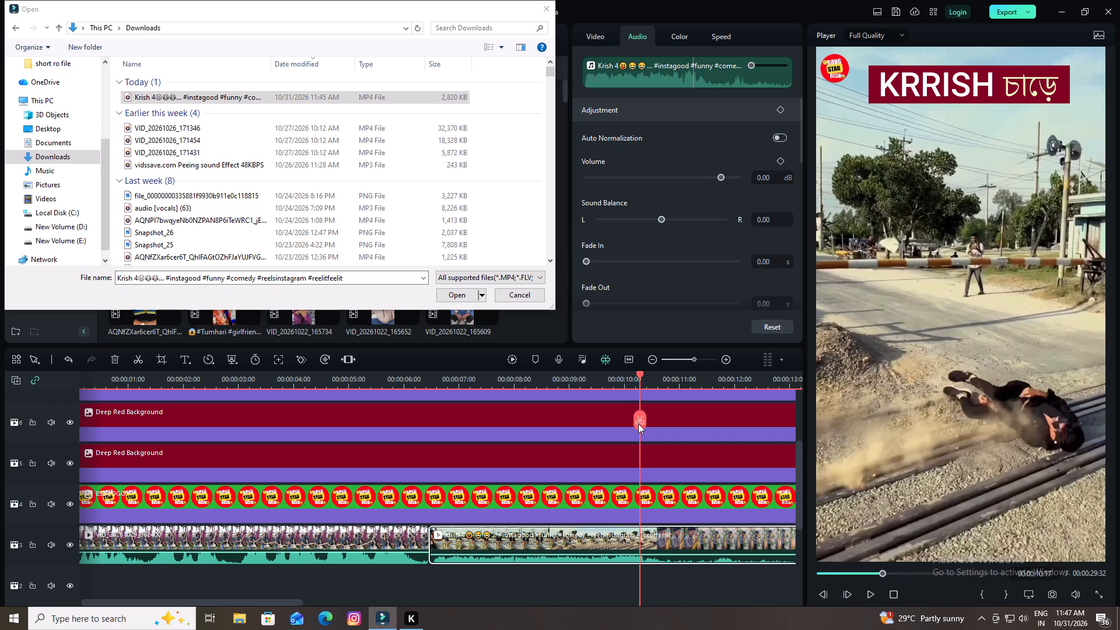
{"action": "left_click", "coordinate": [638, 423]}
{"action": "key", "text": "Delete"}
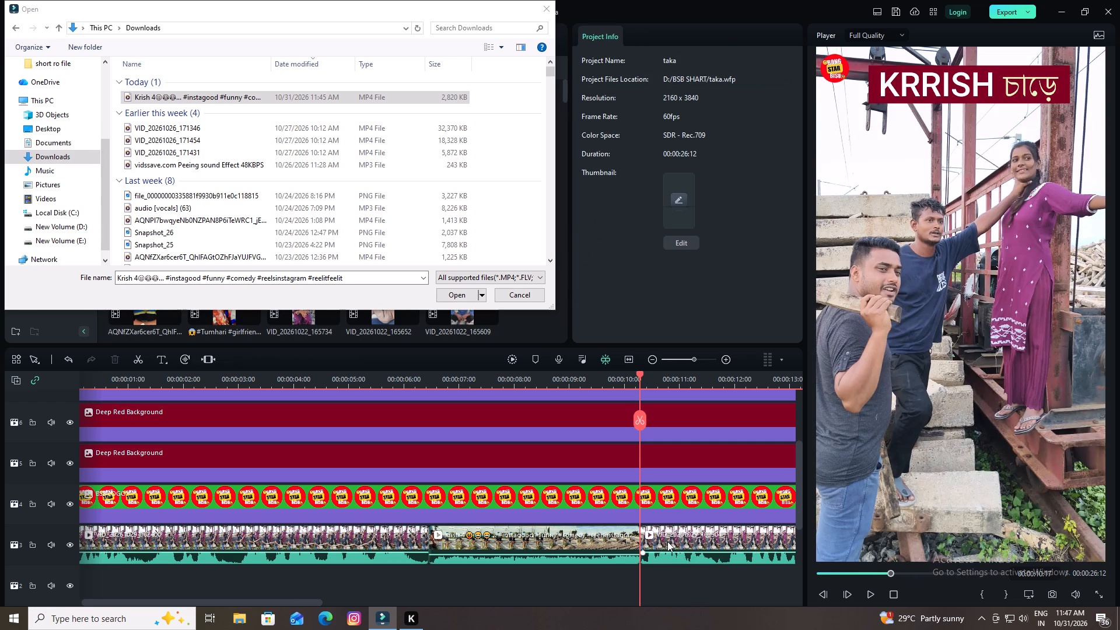
Raise the volume of the trimmed Krish 4 clip on track 3.
{"action": "left_click_drag", "start_coordinate": [566, 555], "coordinate": [569, 492]}
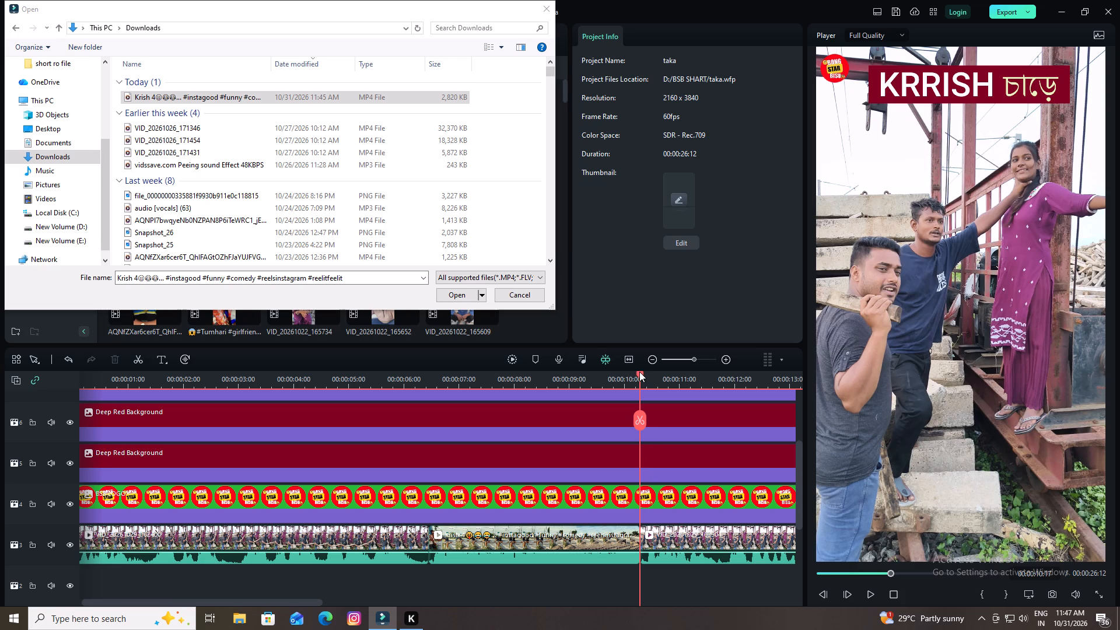
Preview the edited sequence through the Krish 4 insert to the end of the last clip and check the frame at 00:00:13:16.
{"action": "left_click_drag", "start_coordinate": [639, 372], "coordinate": [199, 459]}
{"action": "key", "text": "space"}
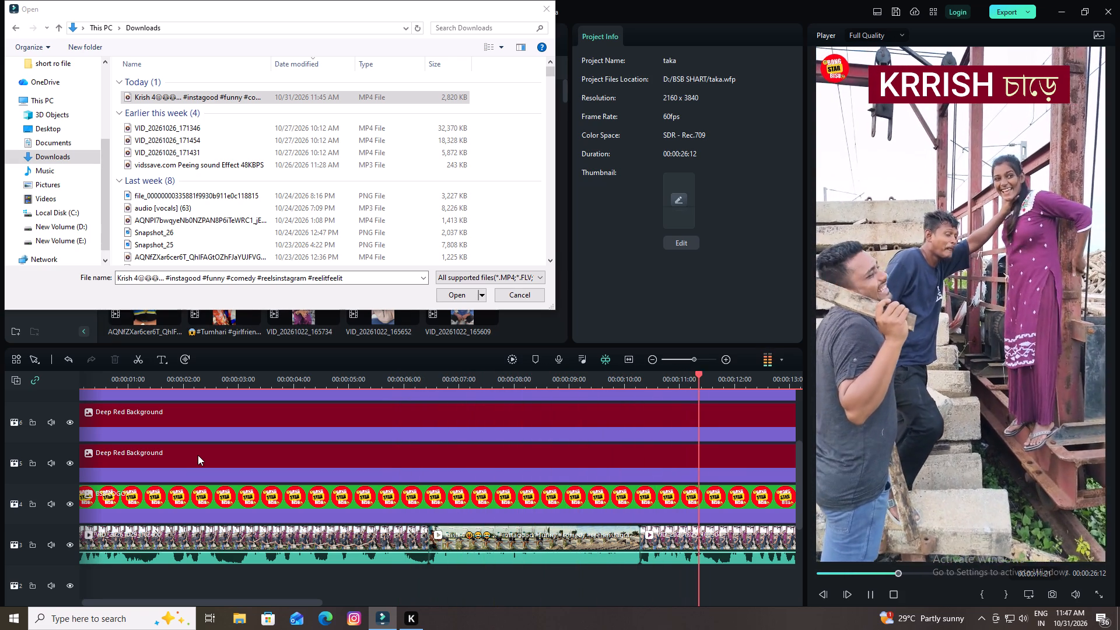
{"action": "key", "text": "space"}
{"action": "key", "text": "space"}
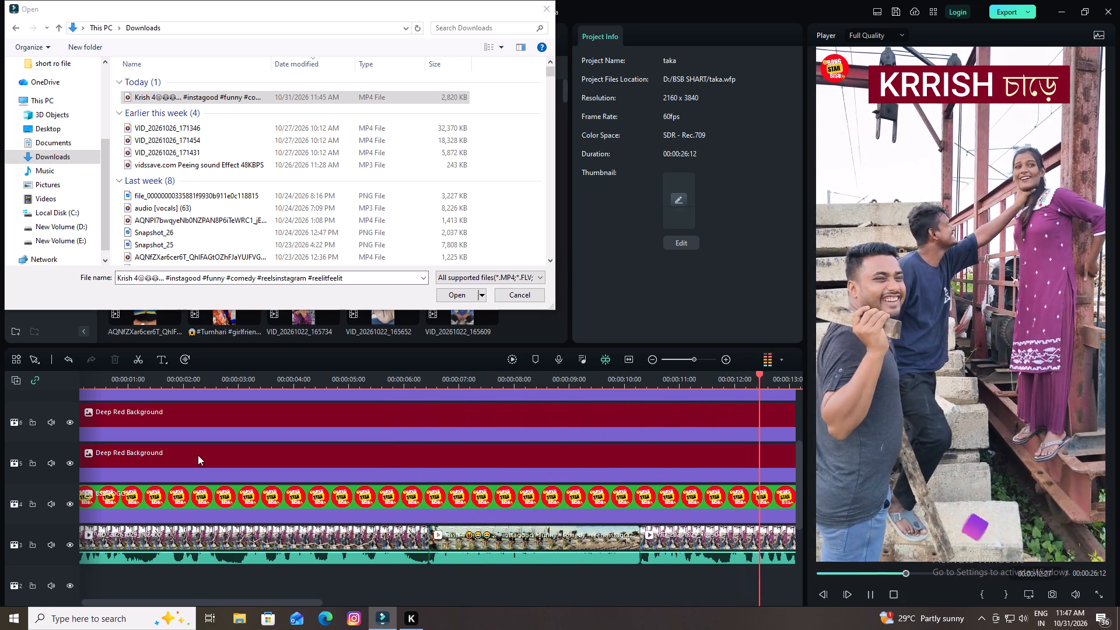
{"action": "key", "text": "space"}
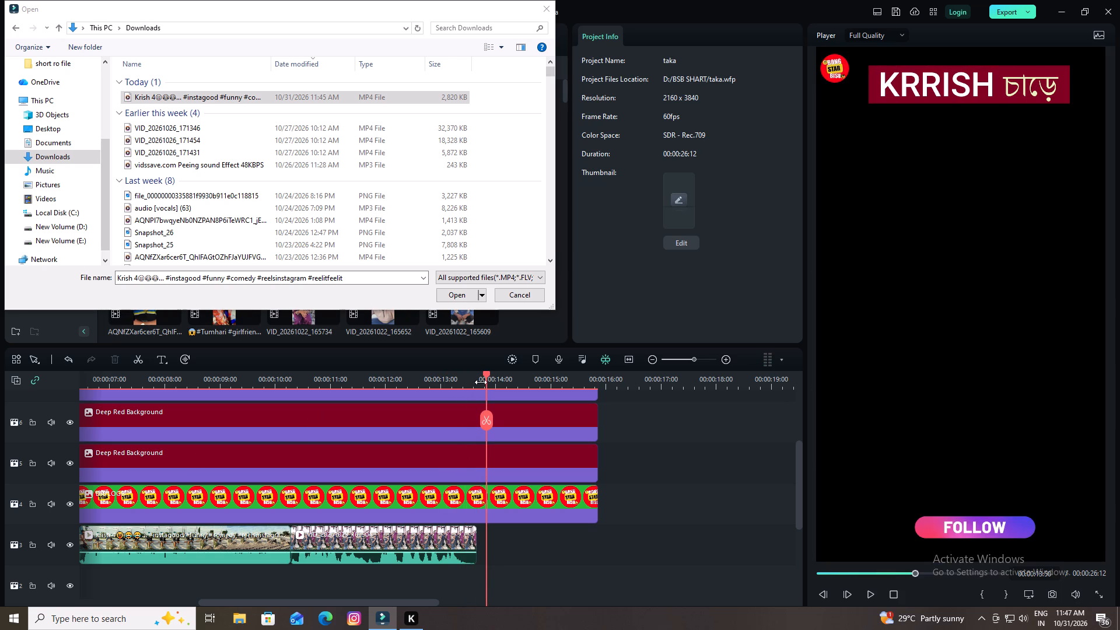
{"action": "left_click_drag", "start_coordinate": [488, 374], "coordinate": [455, 400]}
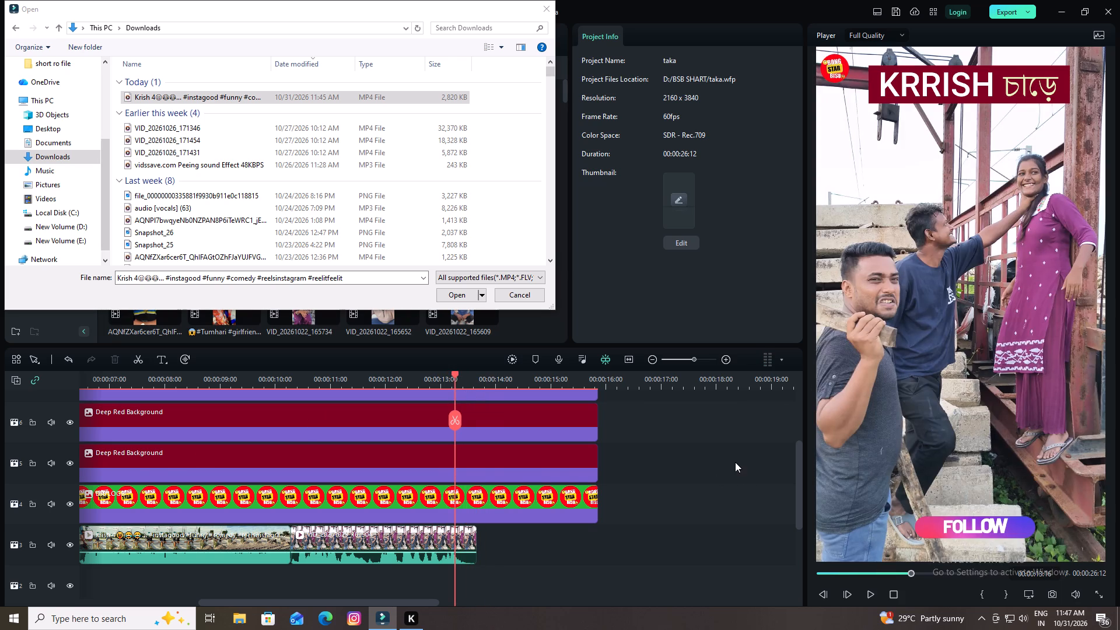
{"action": "scroll", "coordinate": [734, 461], "scroll_direction": "down", "scroll_amount": 8}
{"action": "scroll", "coordinate": [733, 463], "scroll_direction": "up", "scroll_amount": 8}
{"action": "scroll", "coordinate": [723, 463], "scroll_direction": "down", "scroll_amount": 1}
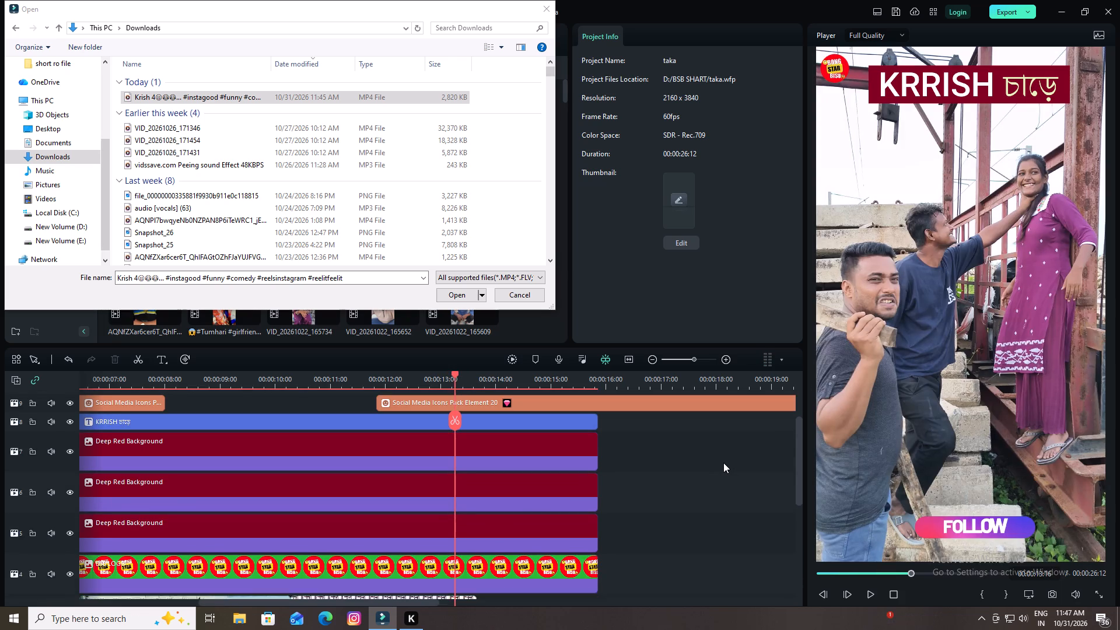
{"action": "scroll", "coordinate": [723, 463], "scroll_direction": "down", "scroll_amount": 2}
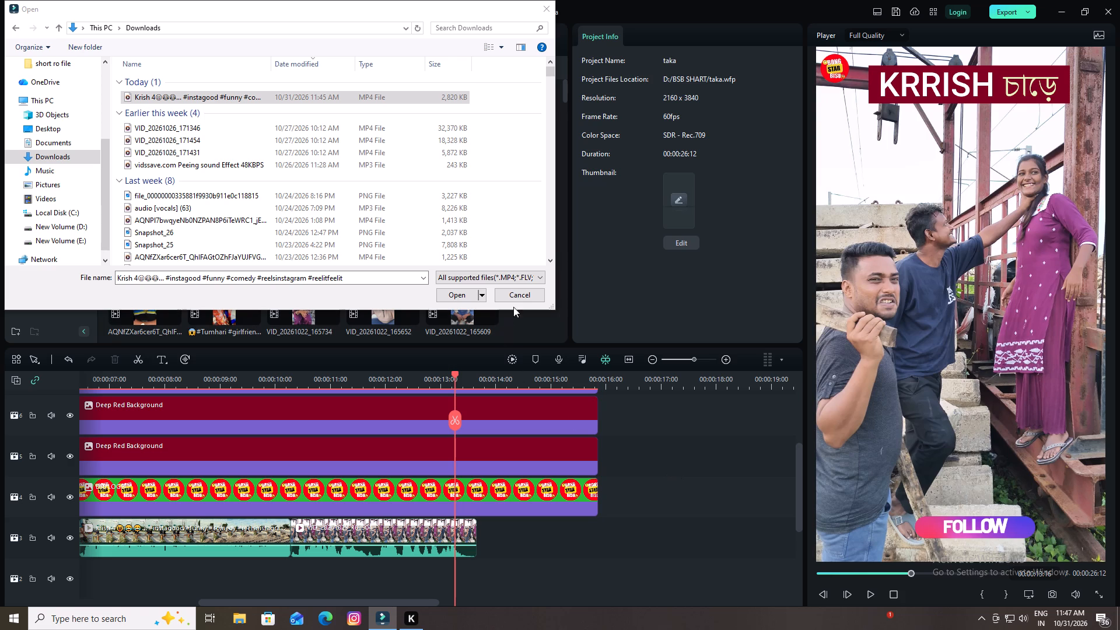
Cancel the open file-import dialog without importing anything.
{"action": "left_click", "coordinate": [517, 295]}
Browse the project media for a meme reaction clip.
{"action": "scroll", "coordinate": [342, 213], "scroll_direction": "down", "scroll_amount": 5}
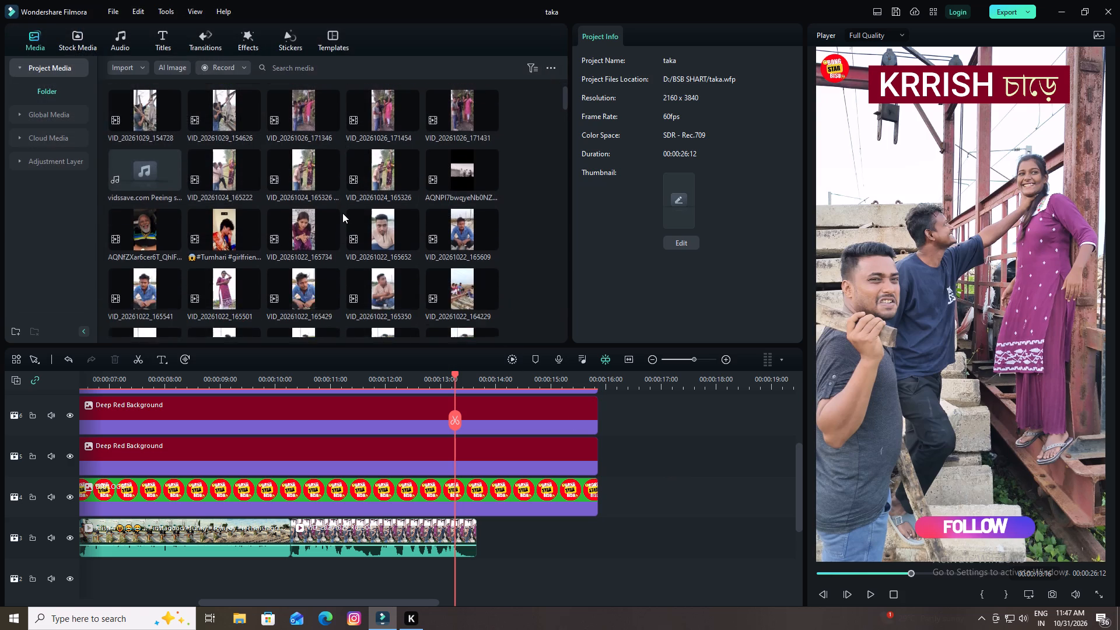
{"action": "scroll", "coordinate": [342, 213], "scroll_direction": "down", "scroll_amount": 7}
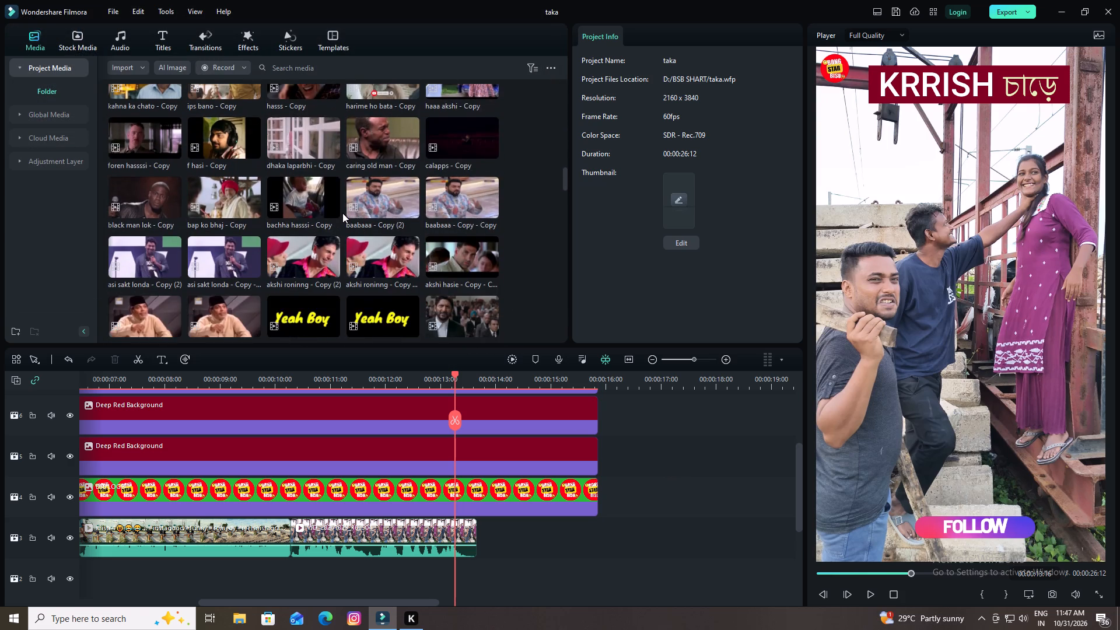
{"action": "scroll", "coordinate": [342, 213], "scroll_direction": "up", "scroll_amount": 2}
{"action": "scroll", "coordinate": [342, 213], "scroll_direction": "down", "scroll_amount": 1}
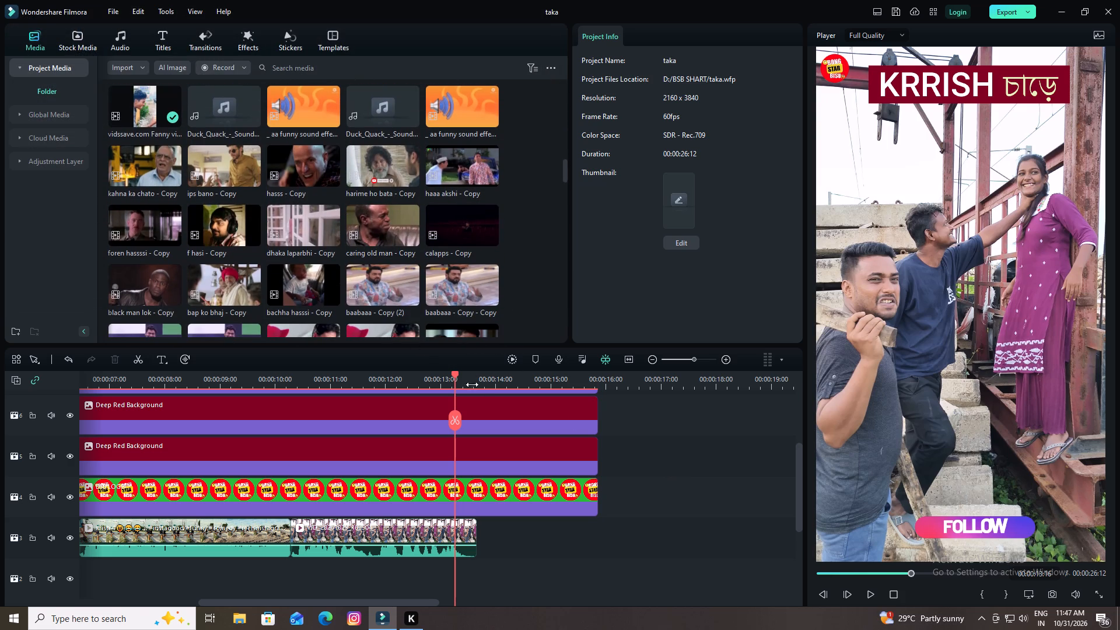
Split the last clip on track 3, VID_20261029_162504, at about 00:00:13:23 and delete its short tail.
{"action": "left_click_drag", "start_coordinate": [456, 374], "coordinate": [460, 380]}
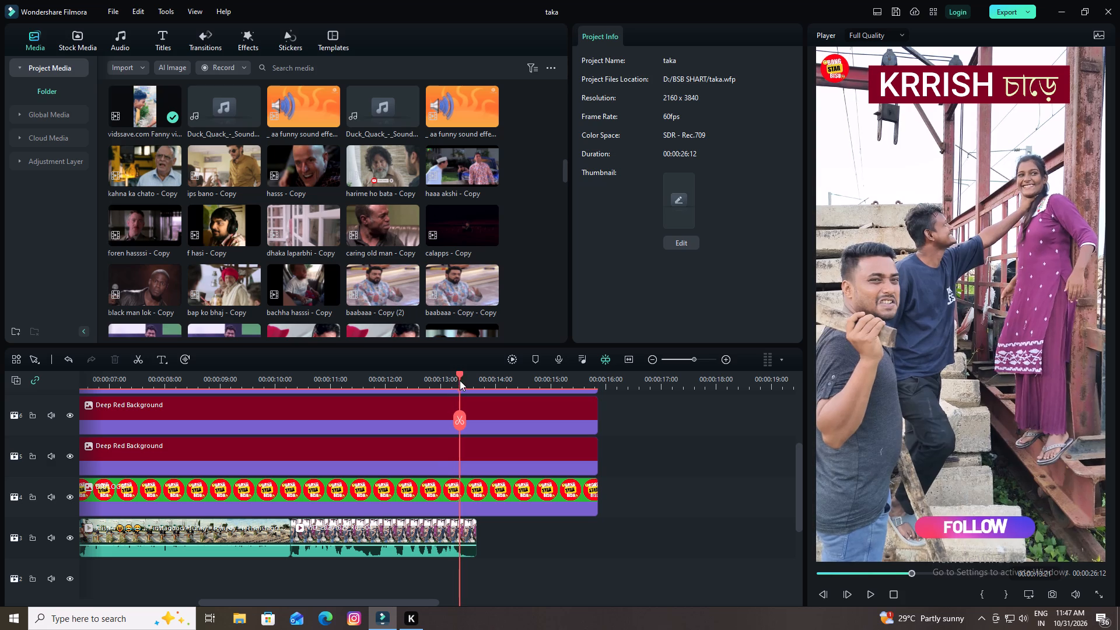
{"action": "left_click_drag", "start_coordinate": [460, 380], "coordinate": [464, 386]}
{"action": "left_click", "coordinate": [440, 535]}
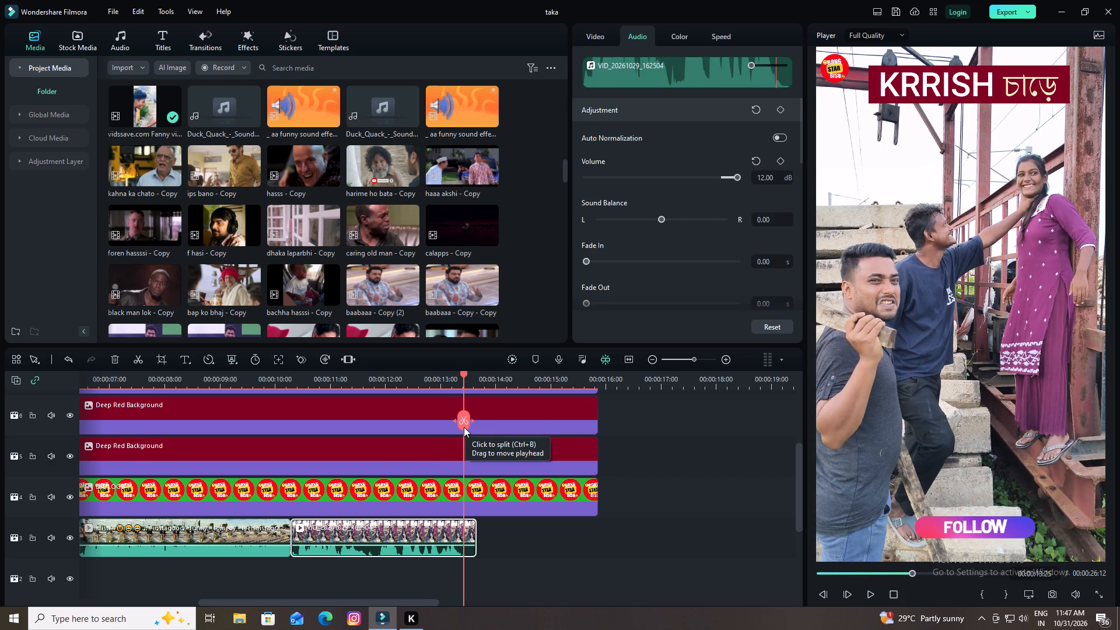
{"action": "key", "text": "Left"}
{"action": "key", "text": "Left"}
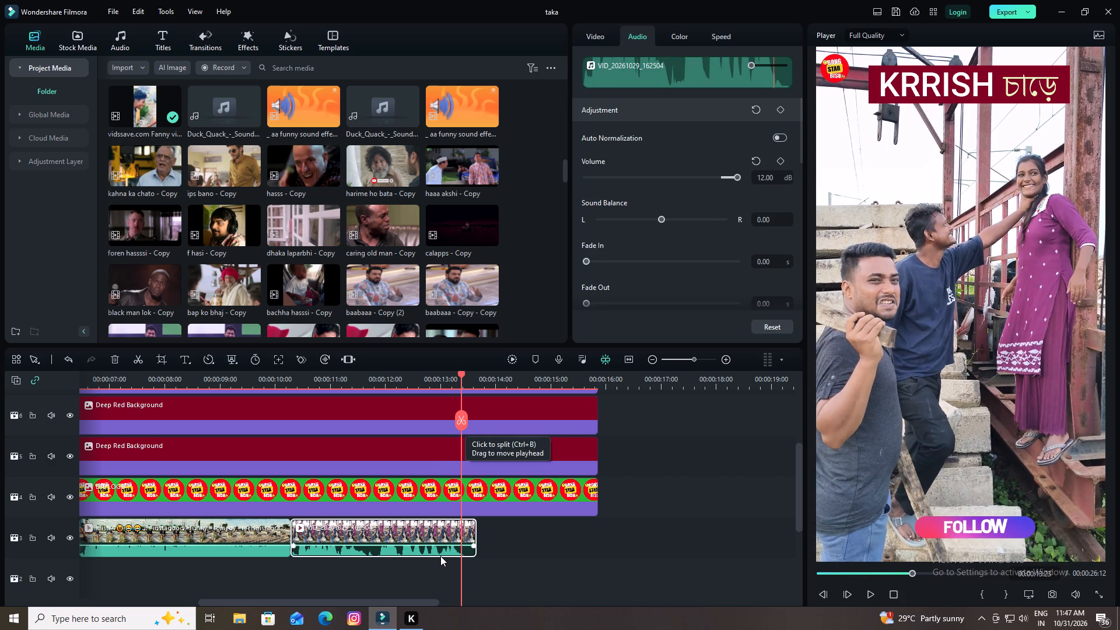
{"action": "left_click", "coordinate": [438, 540]}
{"action": "left_click", "coordinate": [460, 423]}
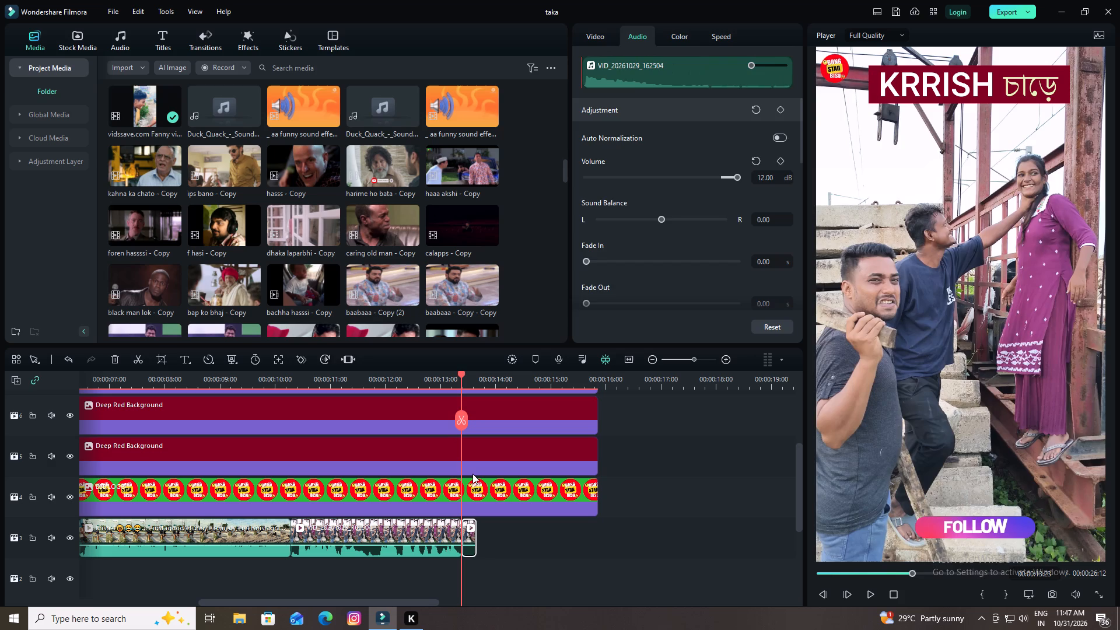
{"action": "key", "text": "Delete"}
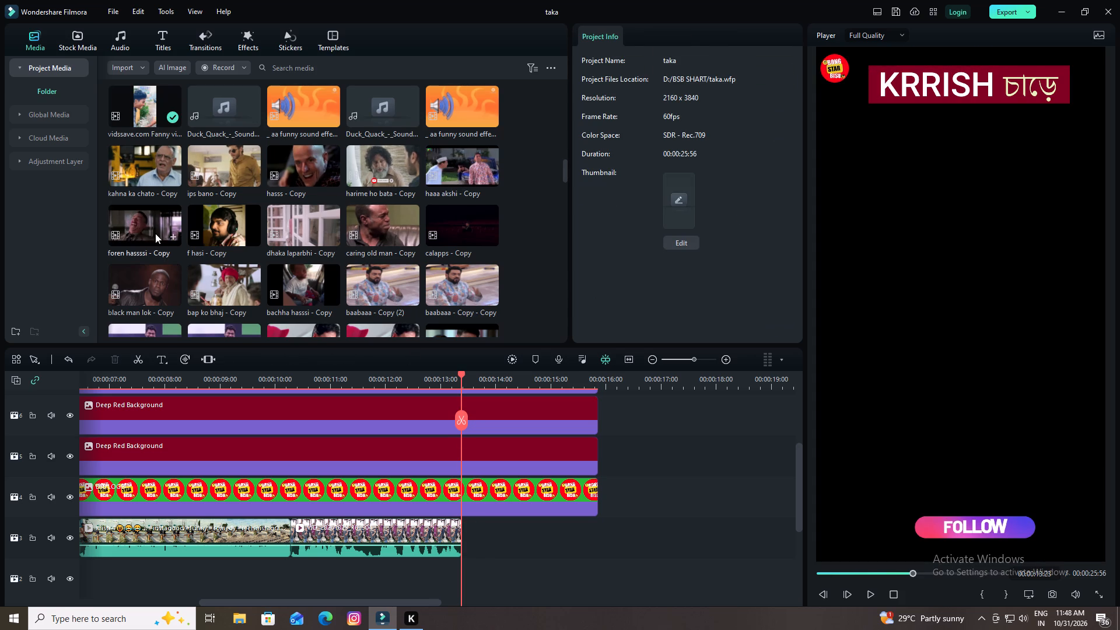
Browse the project media's meme clips for a reaction clip to insert.
{"action": "scroll", "coordinate": [446, 213], "scroll_direction": "down", "scroll_amount": 2}
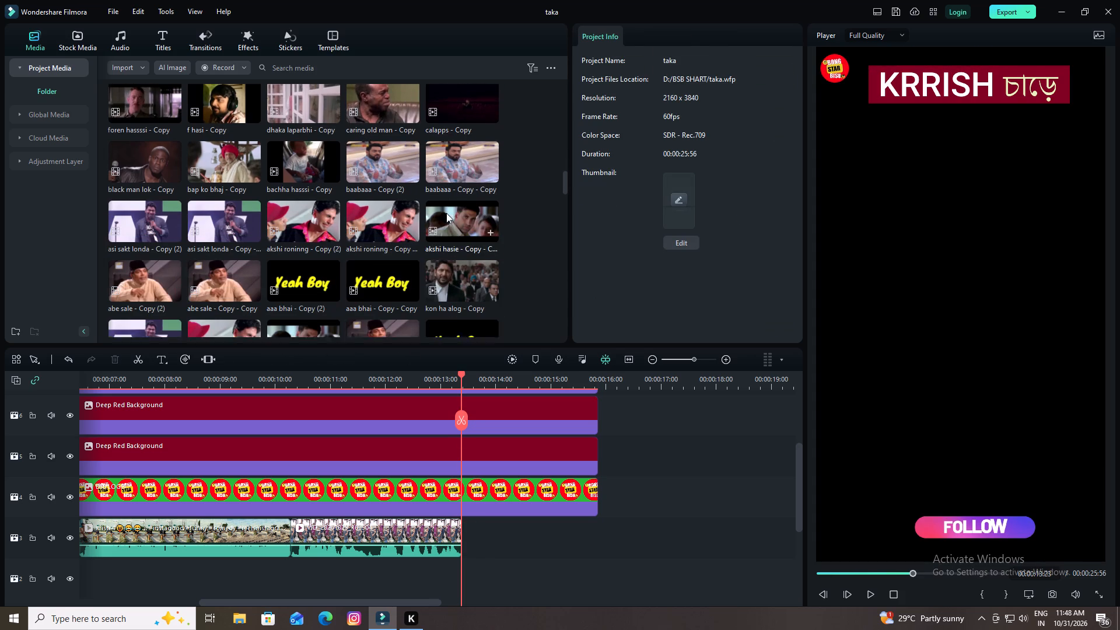
{"action": "scroll", "coordinate": [446, 213], "scroll_direction": "down", "scroll_amount": 1}
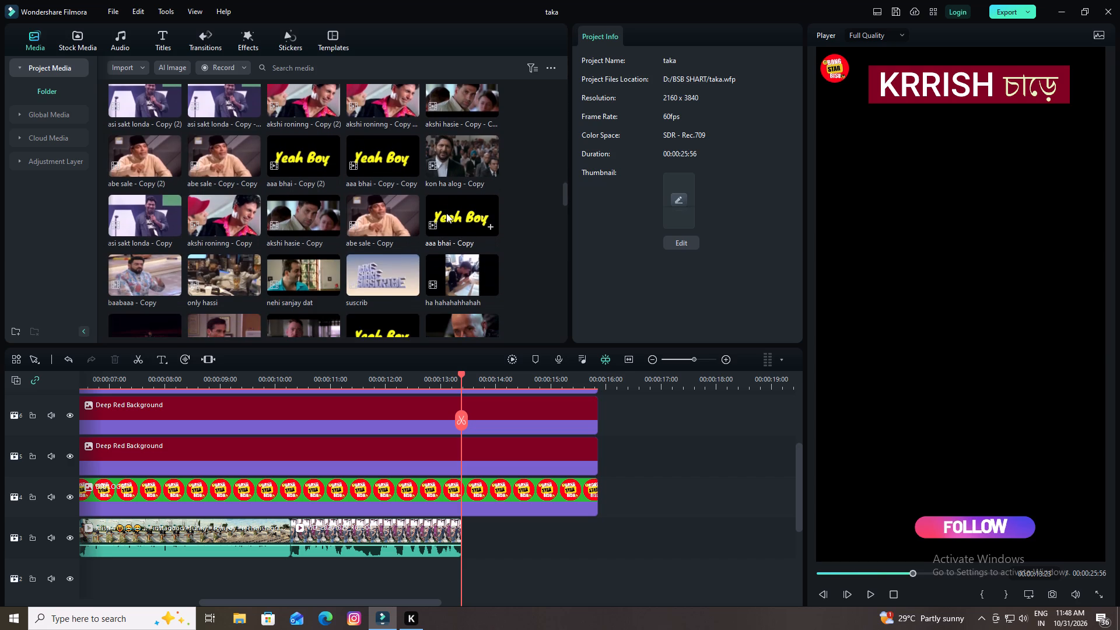
{"action": "scroll", "coordinate": [446, 213], "scroll_direction": "down", "scroll_amount": 1}
{"action": "scroll", "coordinate": [446, 213], "scroll_direction": "up", "scroll_amount": 1}
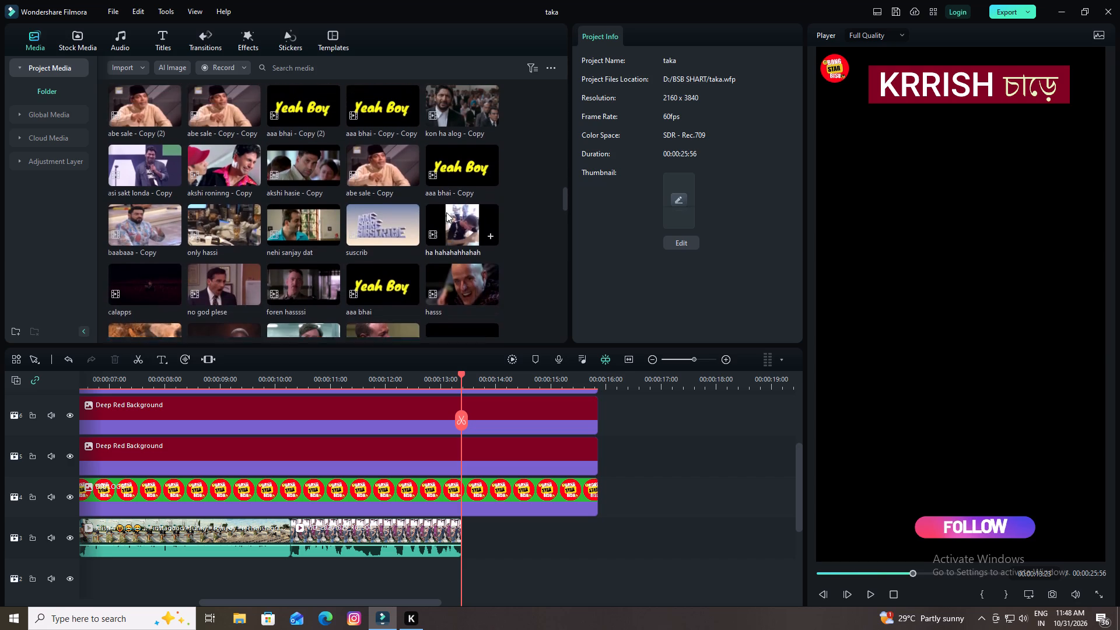
{"action": "scroll", "coordinate": [446, 212], "scroll_direction": "down", "scroll_amount": 4}
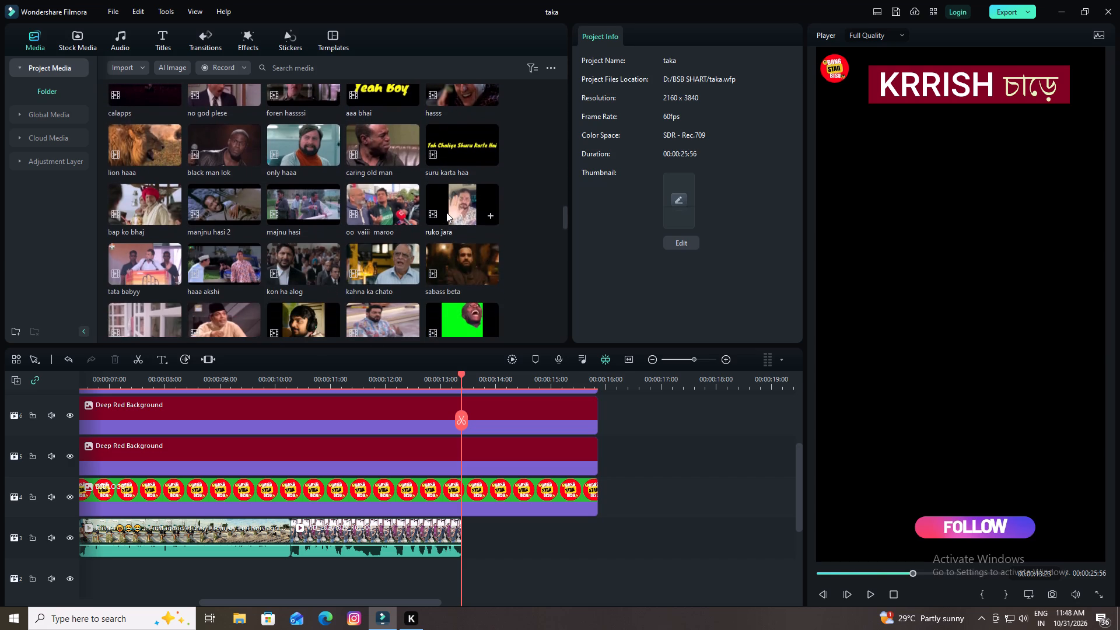
{"action": "scroll", "coordinate": [446, 212], "scroll_direction": "down", "scroll_amount": 1}
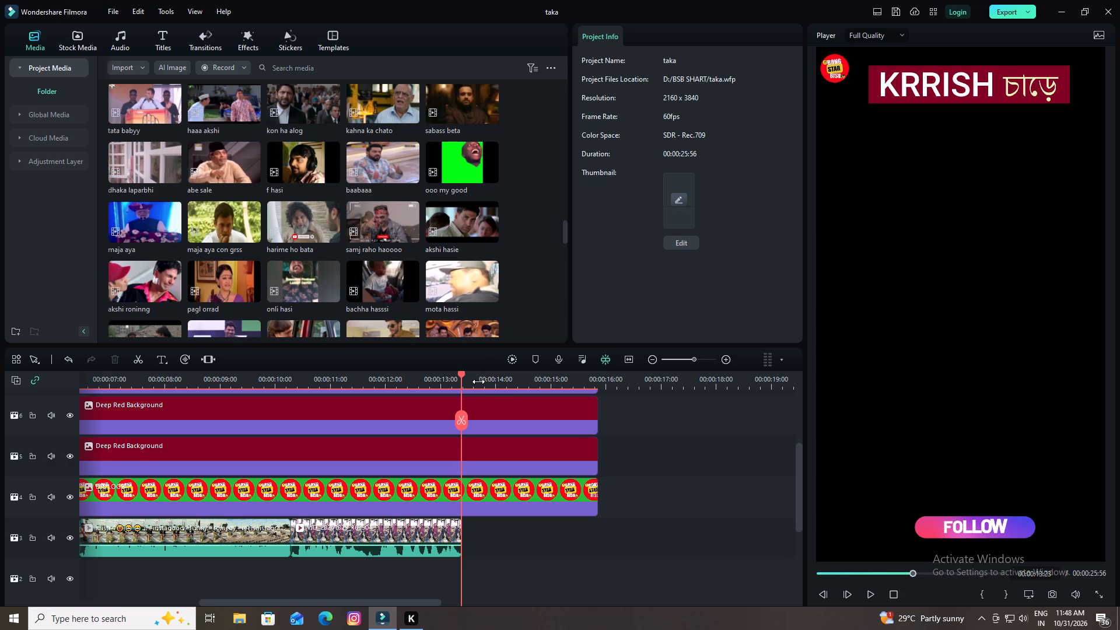
Preview the cut between the last two clips on track 3, from about 00:00:09:13 to 00:00:10:29.
{"action": "left_click_drag", "start_coordinate": [462, 374], "coordinate": [229, 461]}
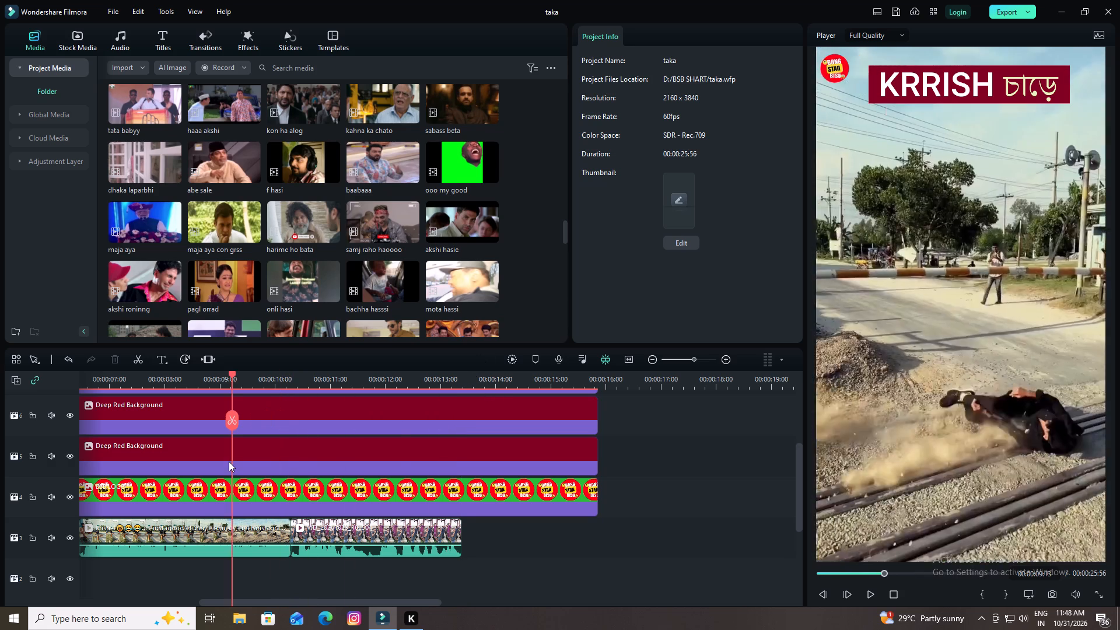
{"action": "left_click_drag", "start_coordinate": [229, 461], "coordinate": [228, 461]}
{"action": "key", "text": "space"}
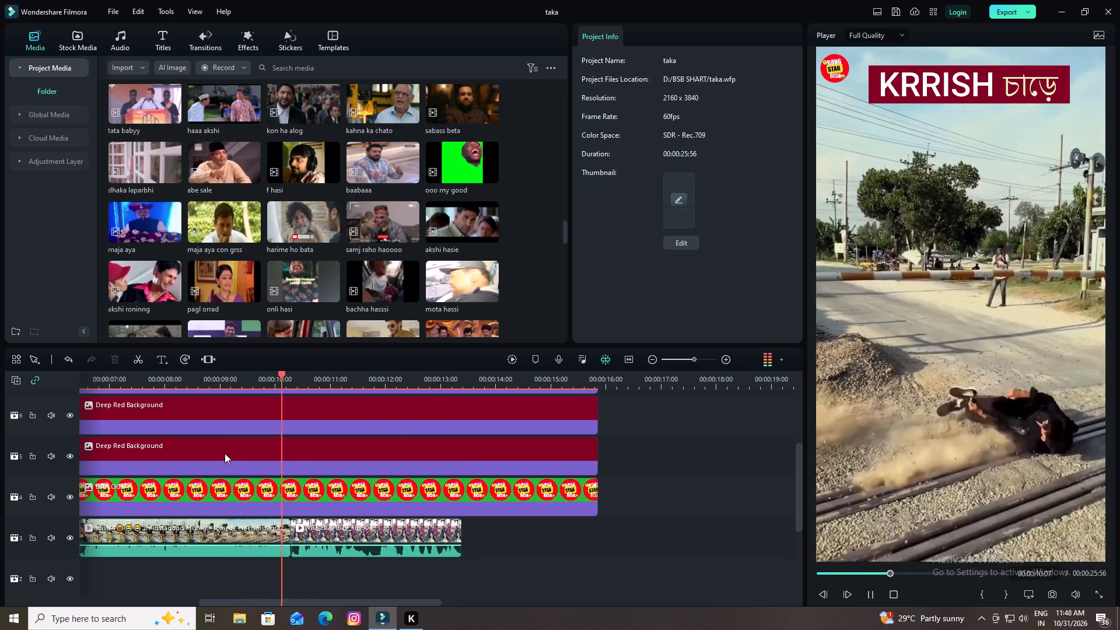
{"action": "key", "text": "space"}
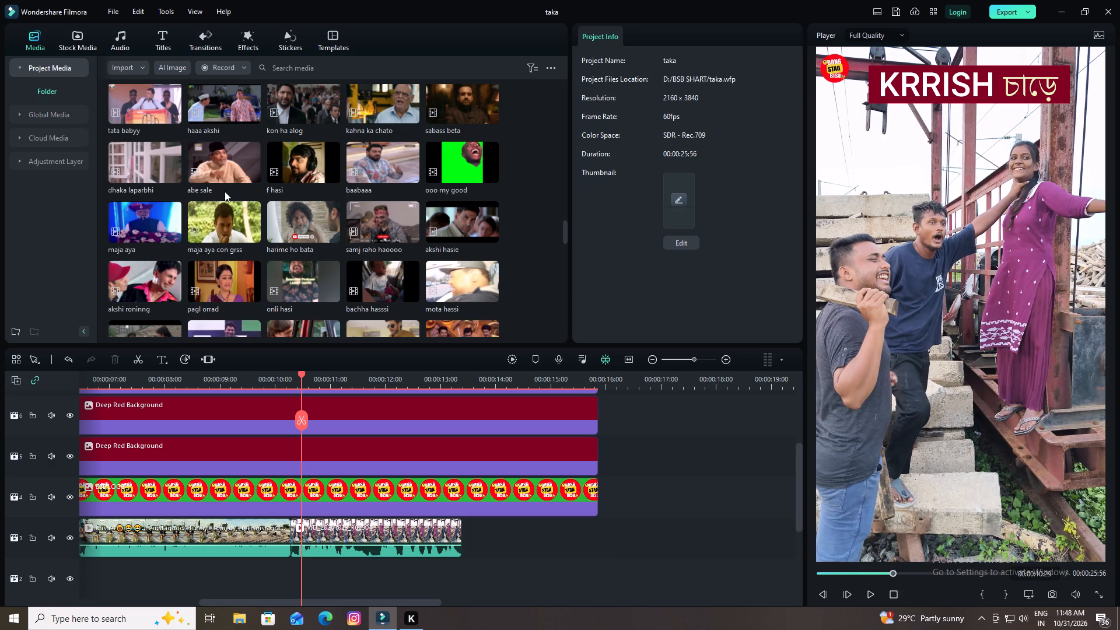
Browse the project media again for a laughing reaction clip that fits between the last two clips.
{"action": "scroll", "coordinate": [338, 157], "scroll_direction": "down", "scroll_amount": 2}
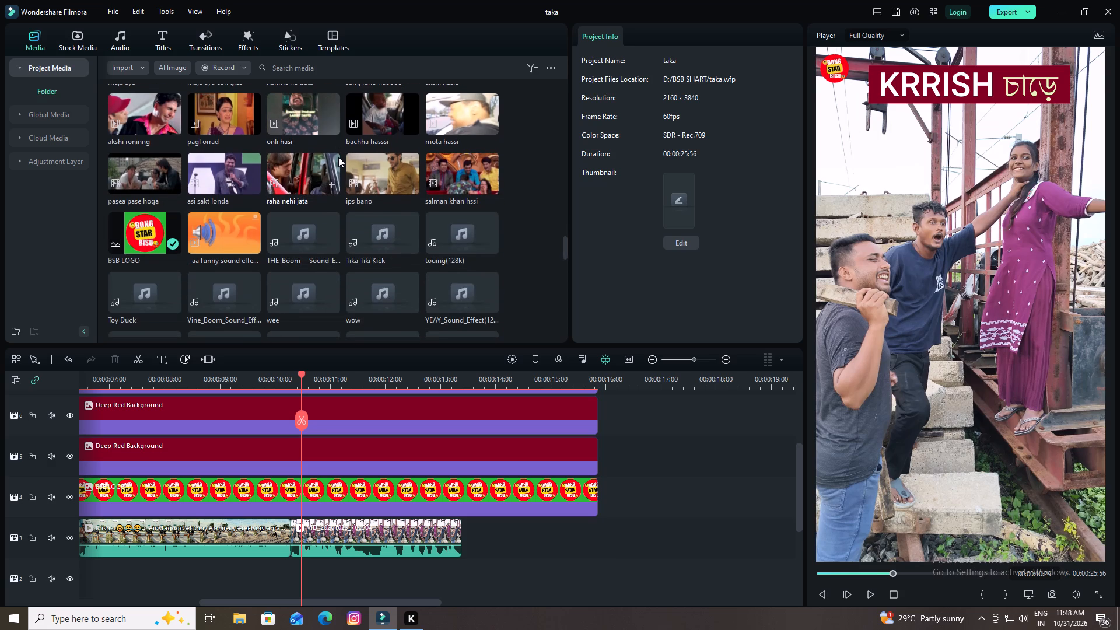
{"action": "scroll", "coordinate": [338, 157], "scroll_direction": "up", "scroll_amount": 1}
{"action": "scroll", "coordinate": [404, 186], "scroll_direction": "up", "scroll_amount": 1}
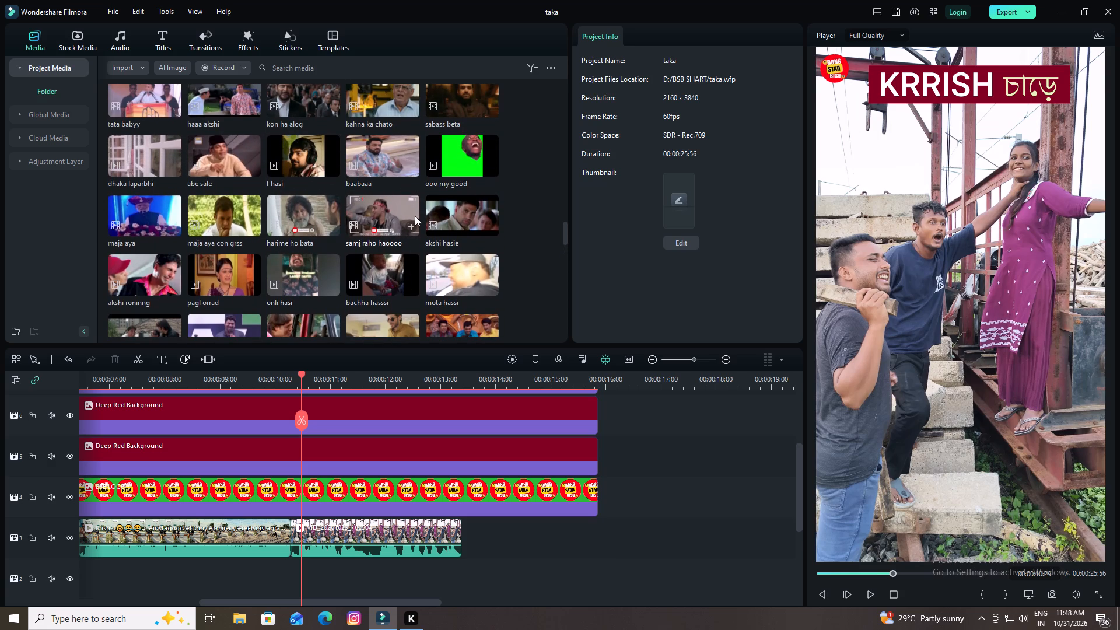
{"action": "scroll", "coordinate": [416, 219], "scroll_direction": "up", "scroll_amount": 1}
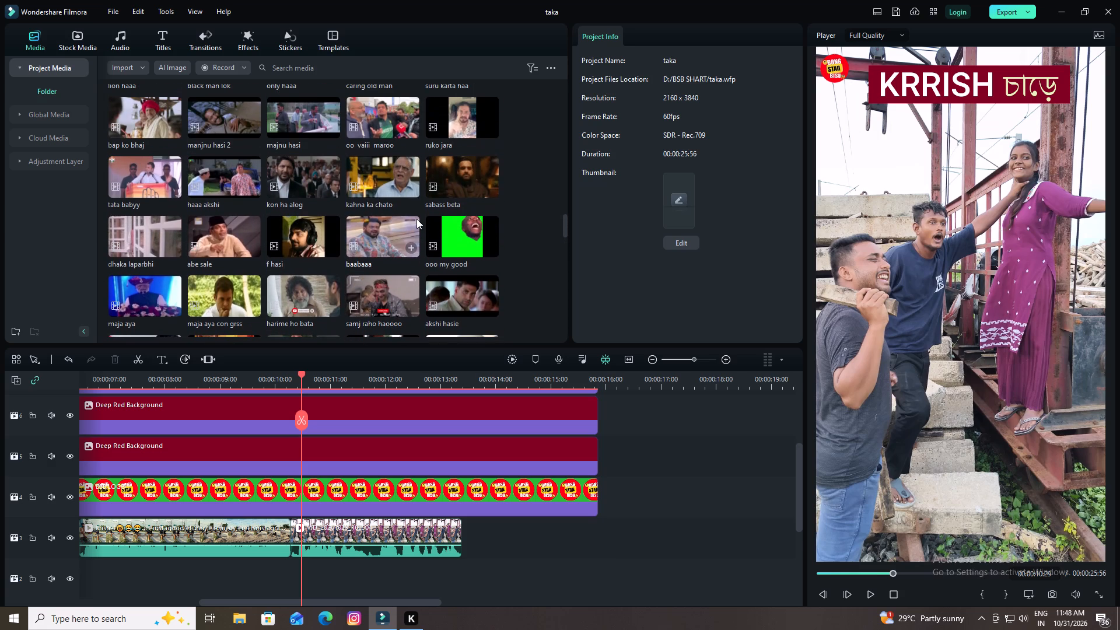
{"action": "scroll", "coordinate": [416, 219], "scroll_direction": "up", "scroll_amount": 1}
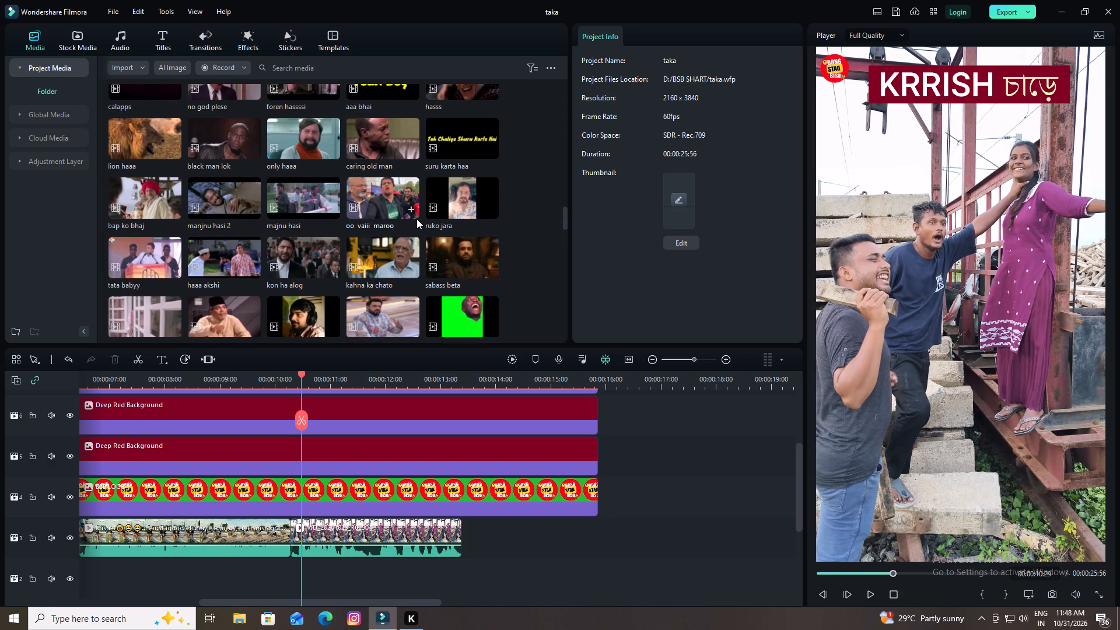
{"action": "scroll", "coordinate": [416, 219], "scroll_direction": "up", "scroll_amount": 1}
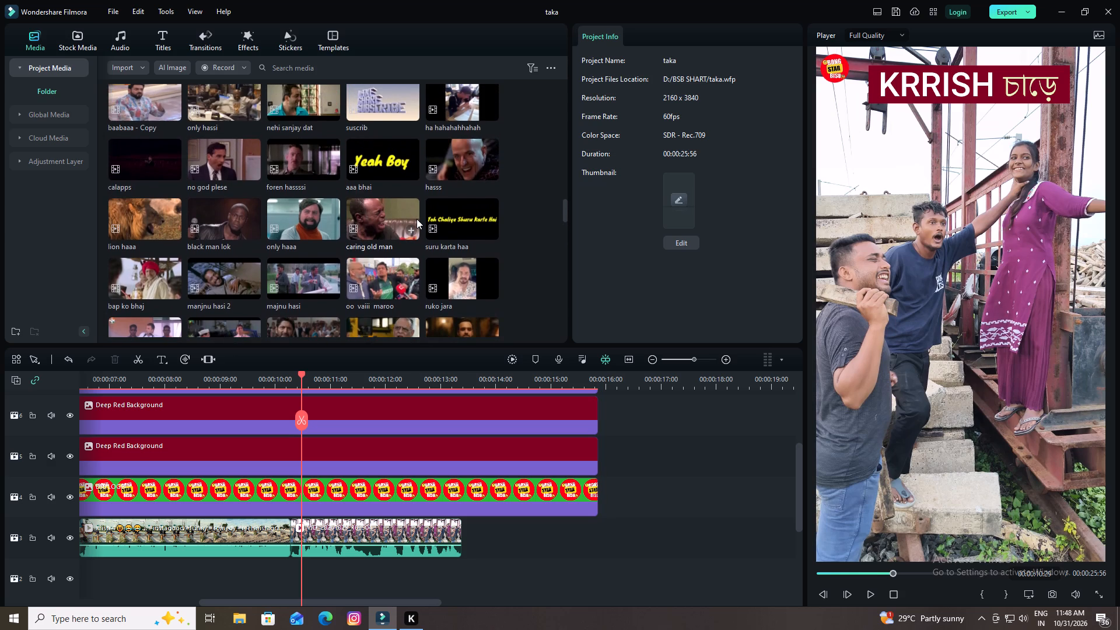
{"action": "scroll", "coordinate": [416, 219], "scroll_direction": "up", "scroll_amount": 2}
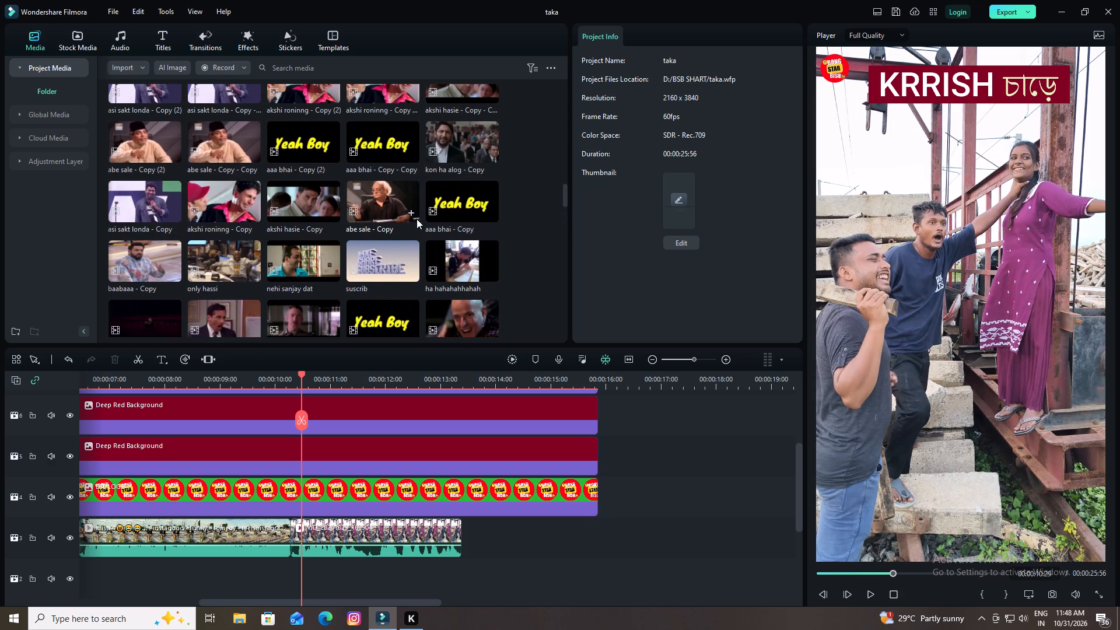
{"action": "scroll", "coordinate": [416, 219], "scroll_direction": "up", "scroll_amount": 1}
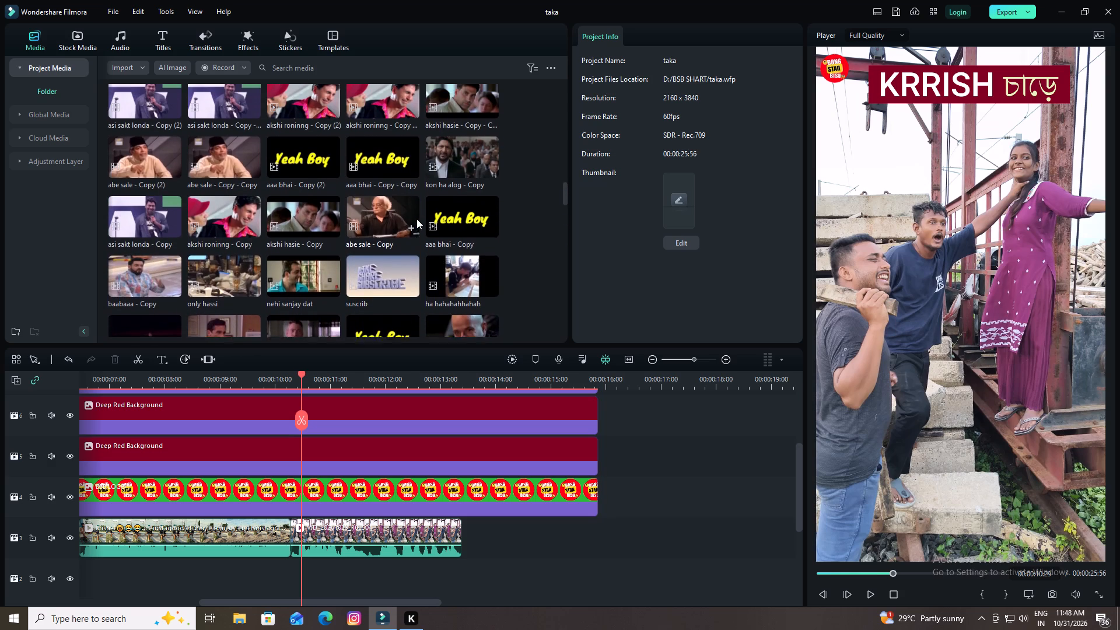
{"action": "scroll", "coordinate": [416, 219], "scroll_direction": "up", "scroll_amount": 1}
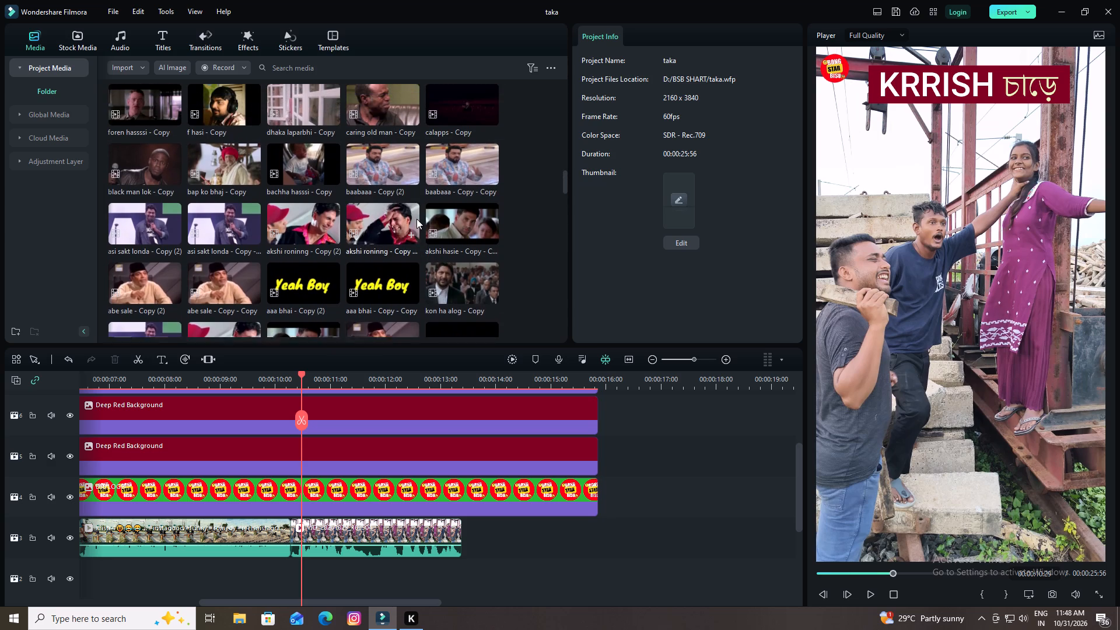
{"action": "scroll", "coordinate": [416, 219], "scroll_direction": "up", "scroll_amount": 1}
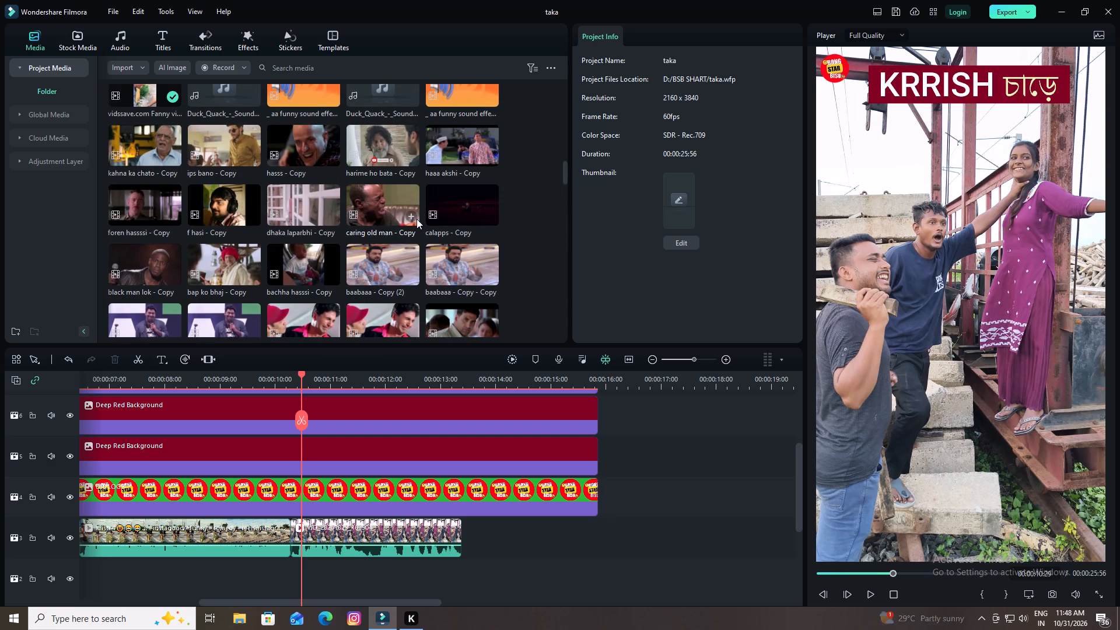
{"action": "scroll", "coordinate": [416, 219], "scroll_direction": "up", "scroll_amount": 1}
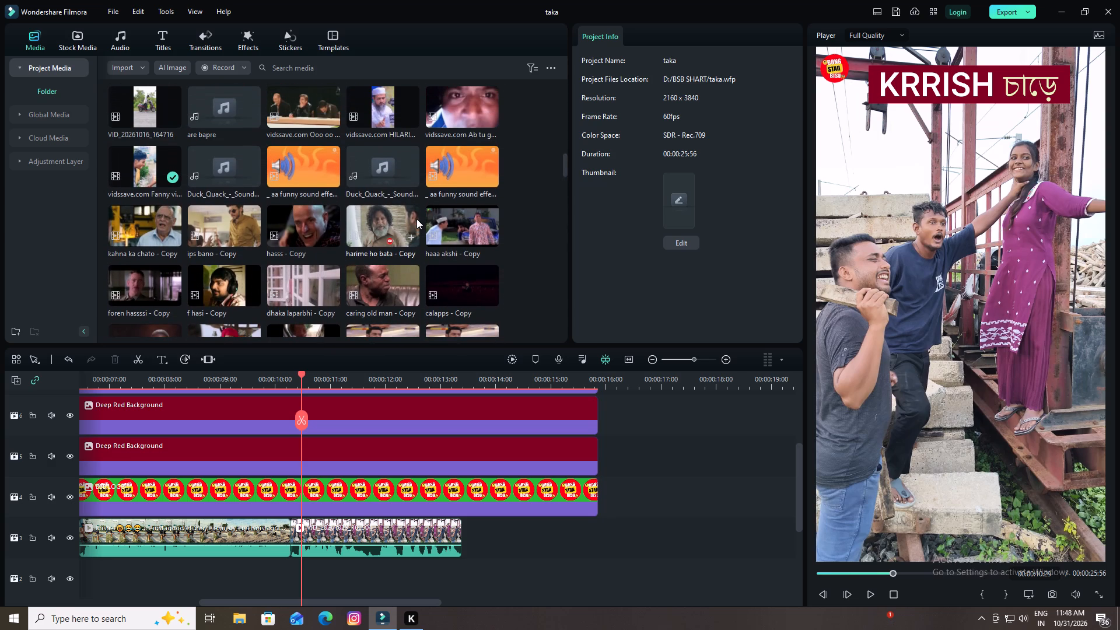
{"action": "scroll", "coordinate": [416, 219], "scroll_direction": "up", "scroll_amount": 1}
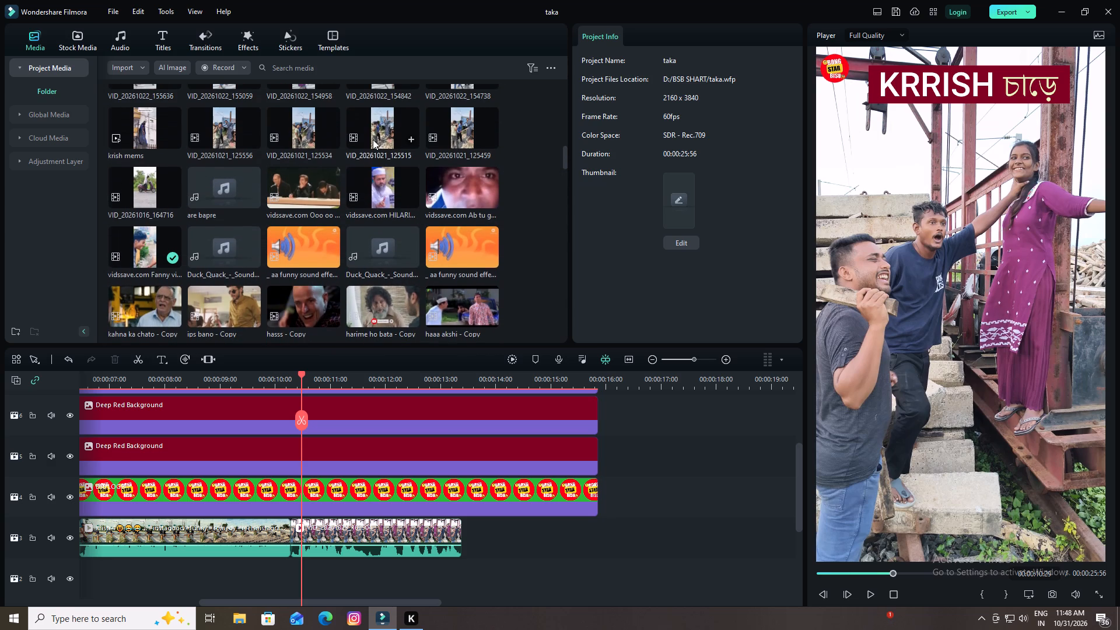
Search the project media for "ooo" and insert the "Ooo oo Ha laughing memes" clip between the last two clips on track 3.
{"action": "left_click", "coordinate": [358, 66]}
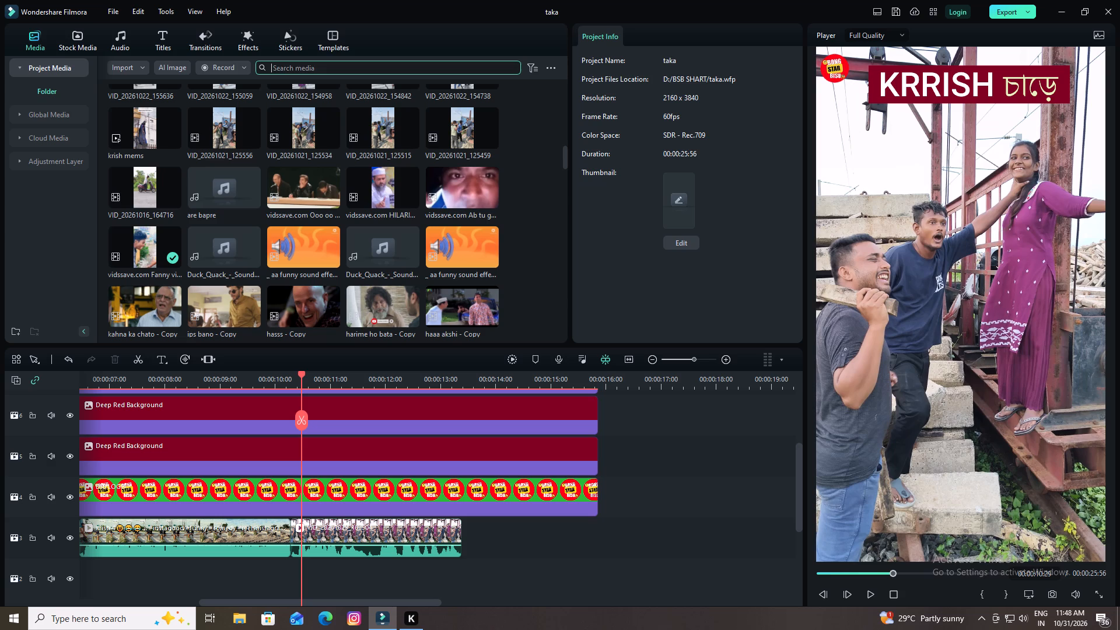
{"action": "type", "text": "ooo"}
{"action": "key", "text": "Return"}
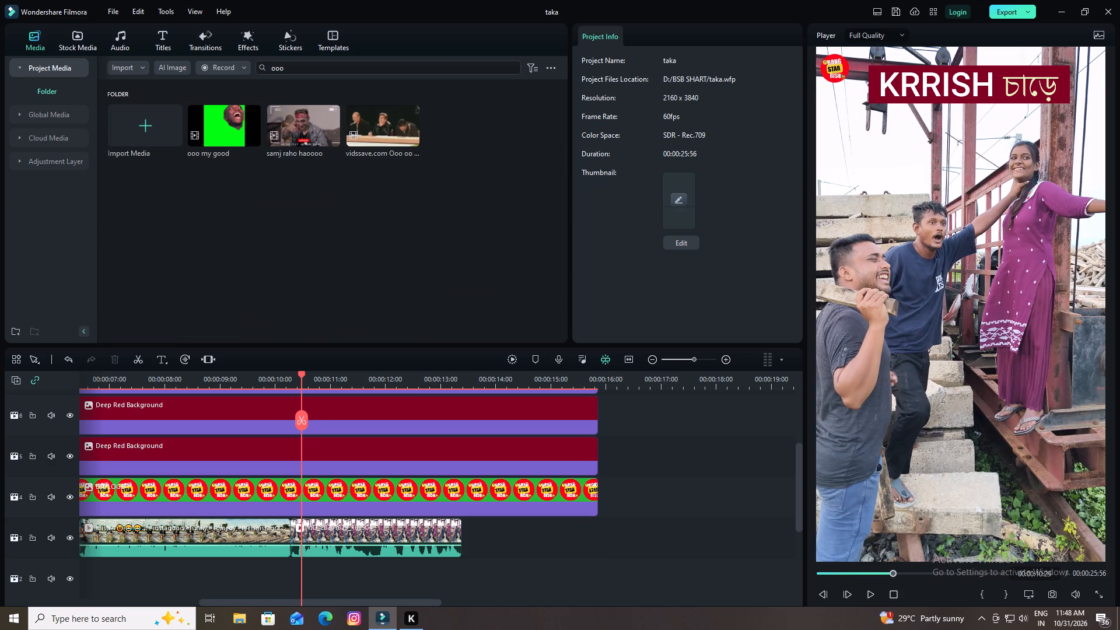
{"action": "left_click_drag", "start_coordinate": [379, 136], "coordinate": [380, 145]}
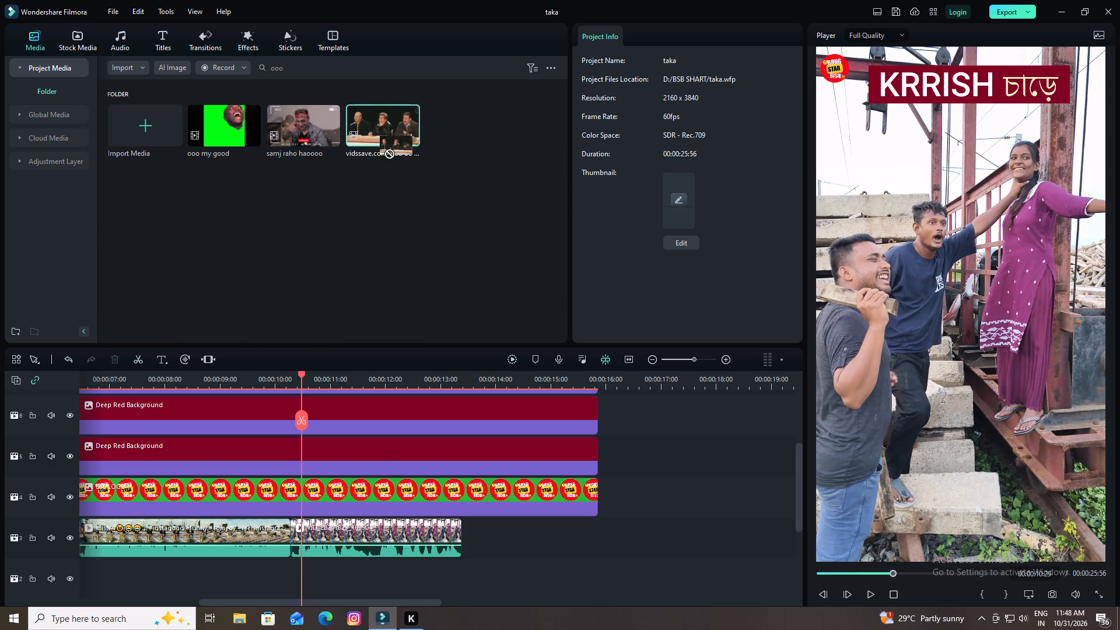
{"action": "left_click_drag", "start_coordinate": [380, 145], "coordinate": [290, 548]}
Split the laughing memes clip on track 3 at about 00:00:12:34 and delete its opening part.
{"action": "key", "text": "space"}
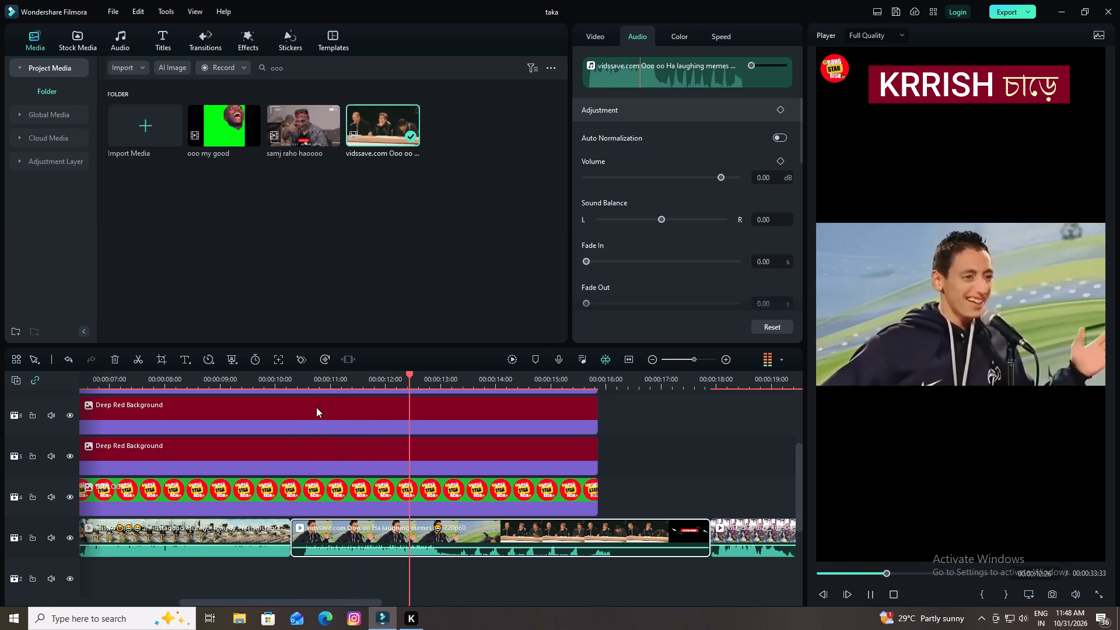
{"action": "key", "text": "space"}
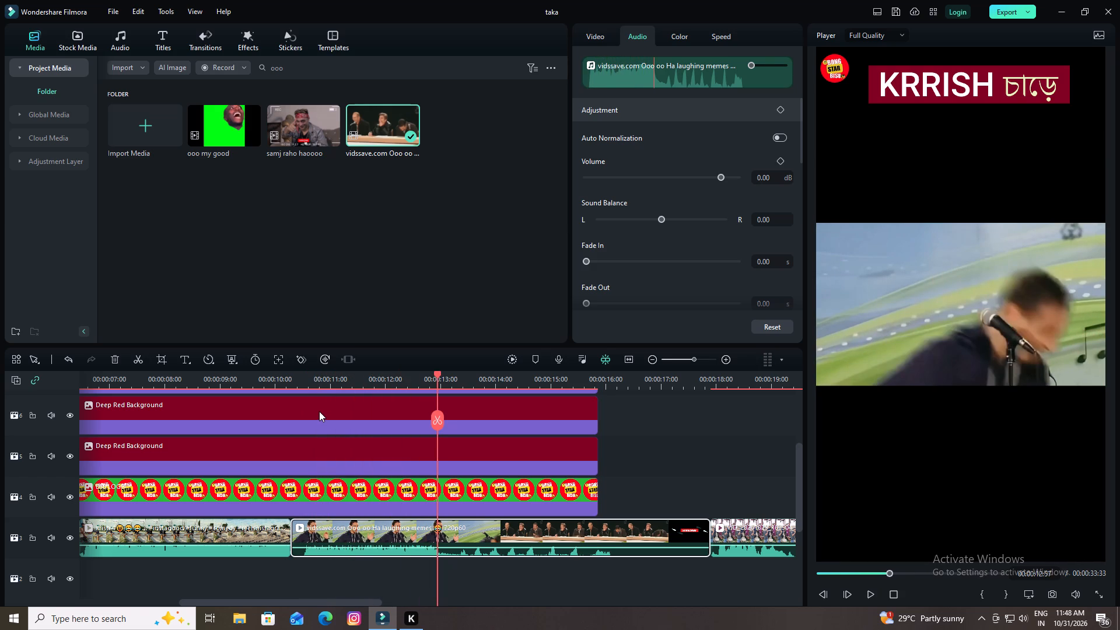
{"action": "key", "text": "Left"}
{"action": "key", "text": "Left"}
{"action": "key", "text": "Left"}
{"action": "key", "text": "Left"}
{"action": "key", "text": "Left"}
{"action": "key", "text": "Left"}
{"action": "key", "text": "Left"}
{"action": "key", "text": "Left"}
{"action": "key", "text": "Left"}
{"action": "key", "text": "Left"}
{"action": "key", "text": "Left"}
{"action": "key", "text": "Left"}
{"action": "key", "text": "Left"}
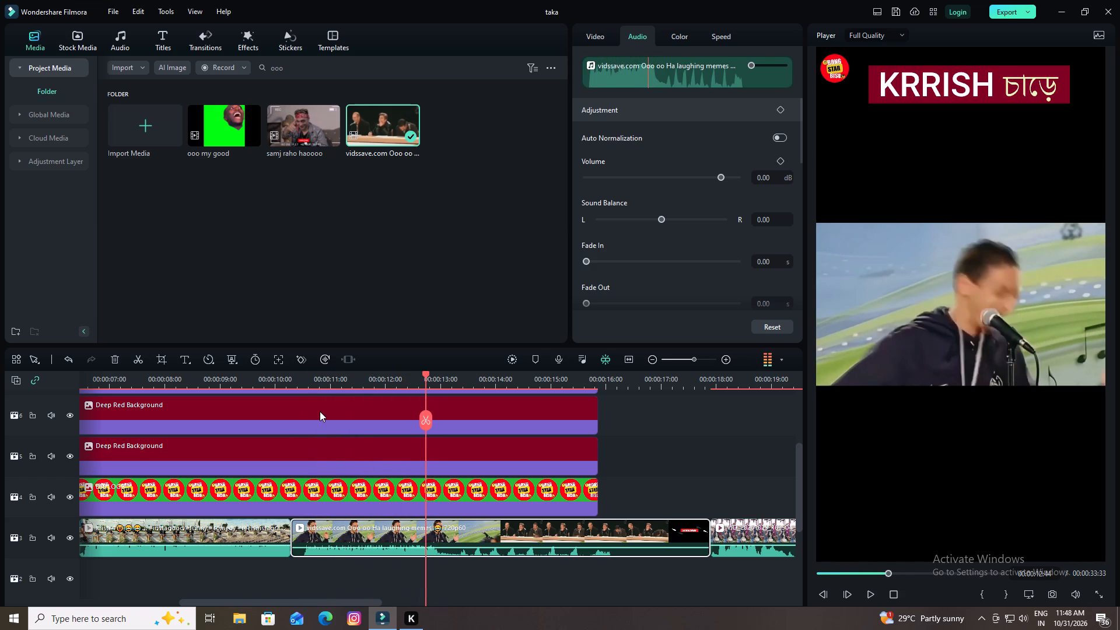
{"action": "key", "text": "Left"}
{"action": "key", "text": "Left"}
{"action": "key", "text": "Left"}
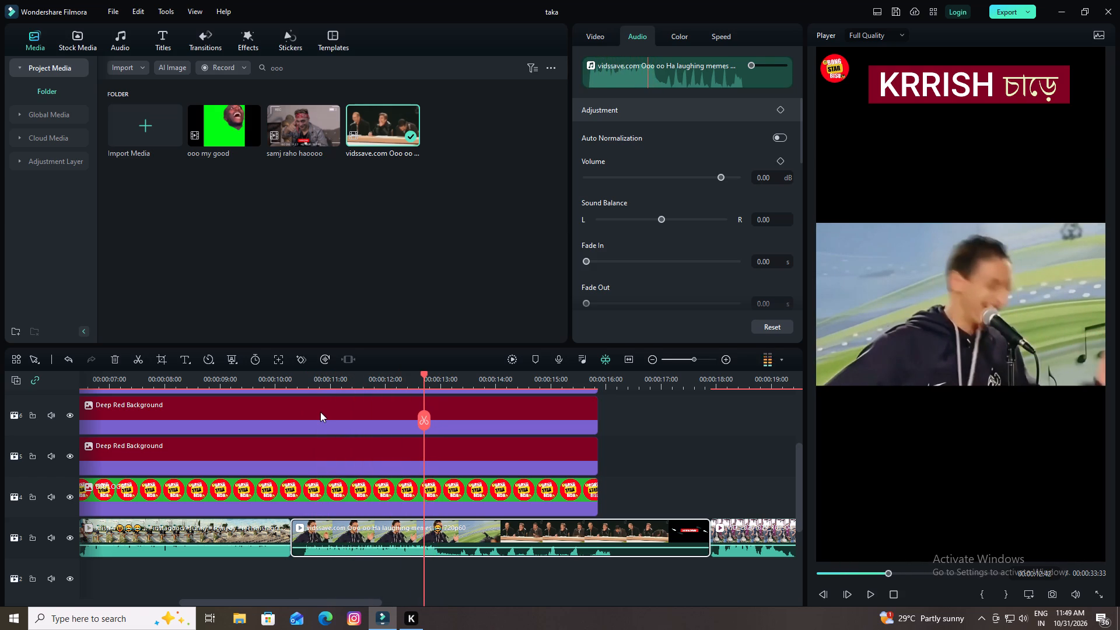
{"action": "key", "text": "Left"}
{"action": "key", "text": "Left"}
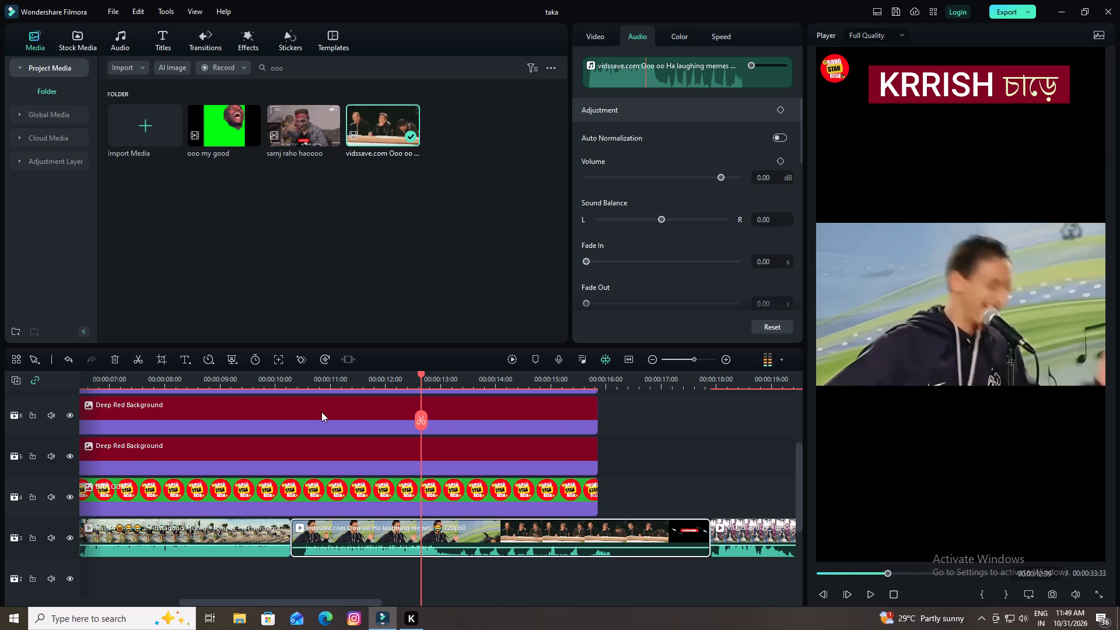
{"action": "key", "text": "Left"}
{"action": "key", "text": "Left"}
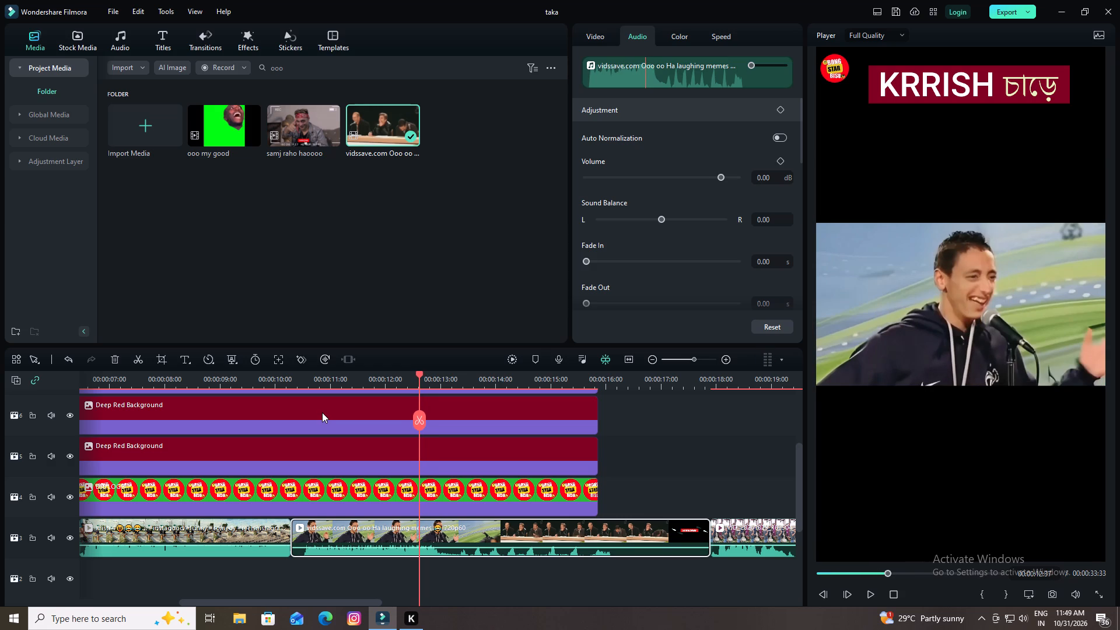
{"action": "key", "text": "Left"}
{"action": "key", "text": "Left"}
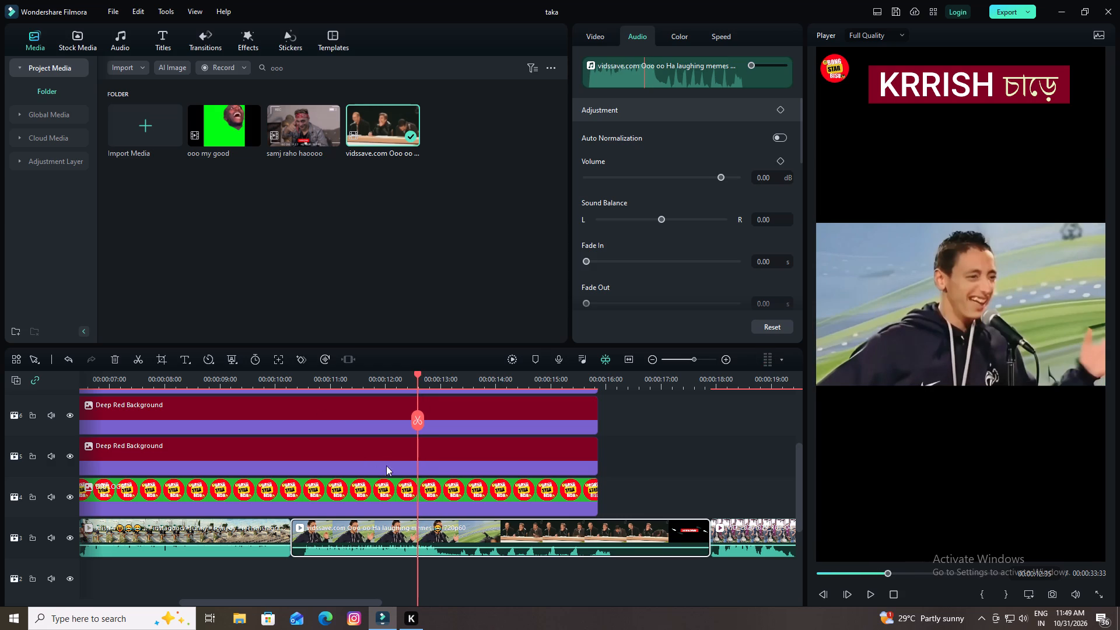
{"action": "key", "text": "Left"}
{"action": "left_click", "coordinate": [459, 538]}
{"action": "left_click", "coordinate": [417, 423]}
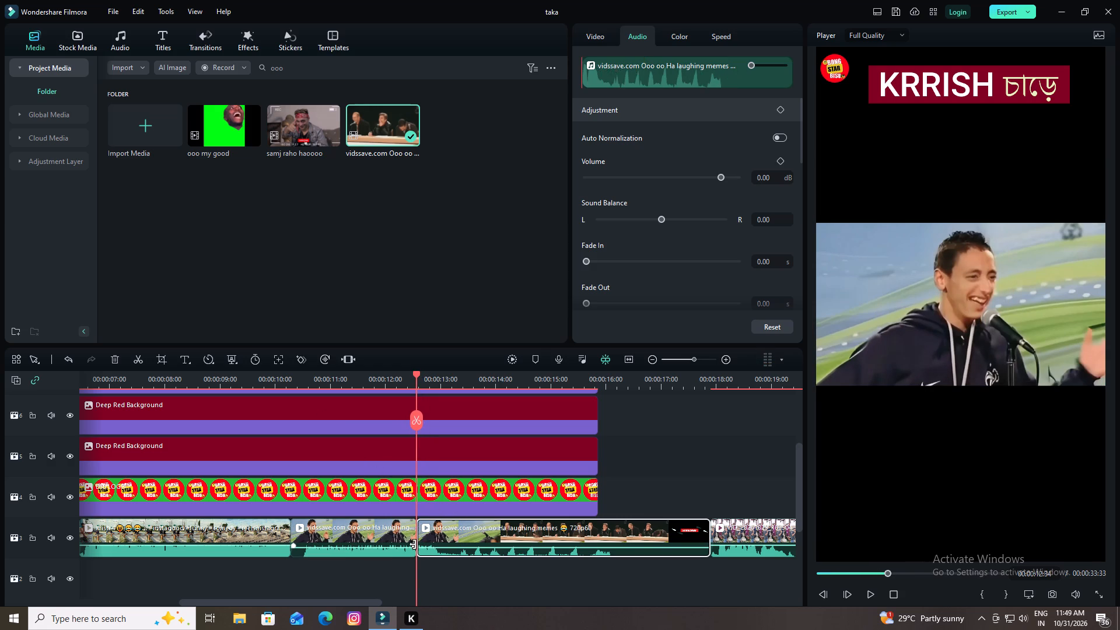
{"action": "left_click", "coordinate": [381, 542]}
{"action": "key", "text": "Delete"}
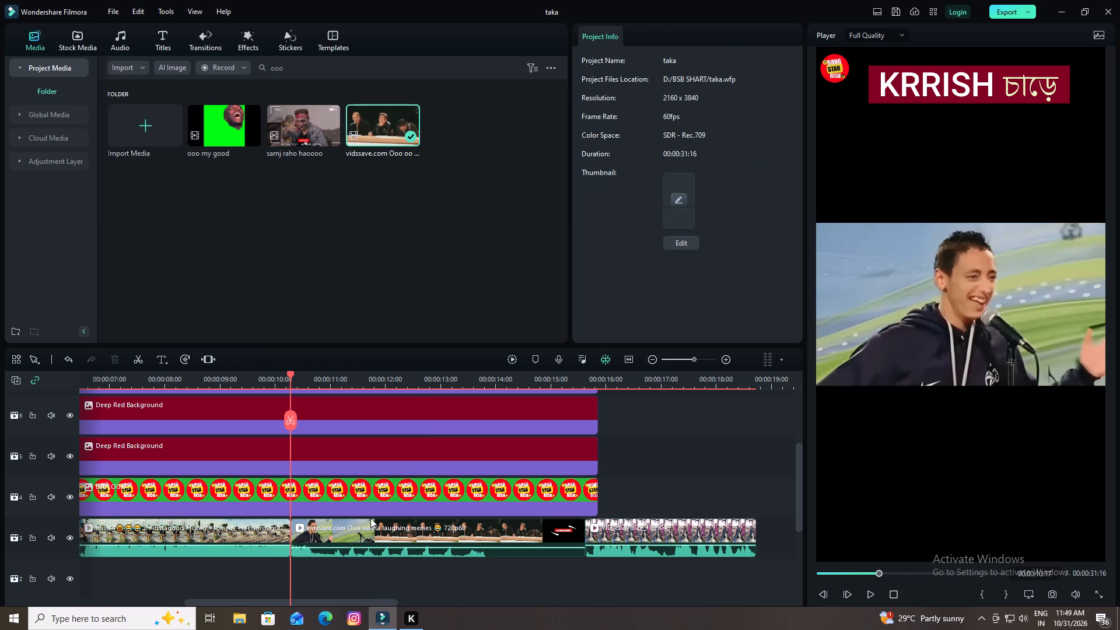
Preview the opening of the laughing memes clip on track 3 and step through its frames to find a cut point.
{"action": "key", "text": "space"}
{"action": "key", "text": "space"}
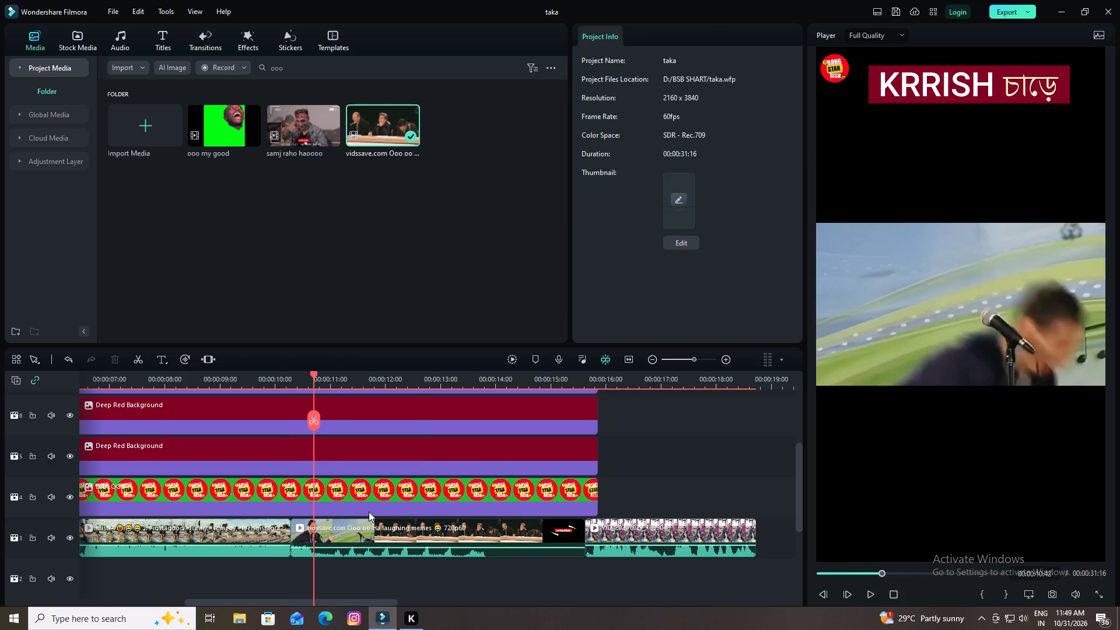
{"action": "key", "text": "space"}
{"action": "key", "text": "space"}
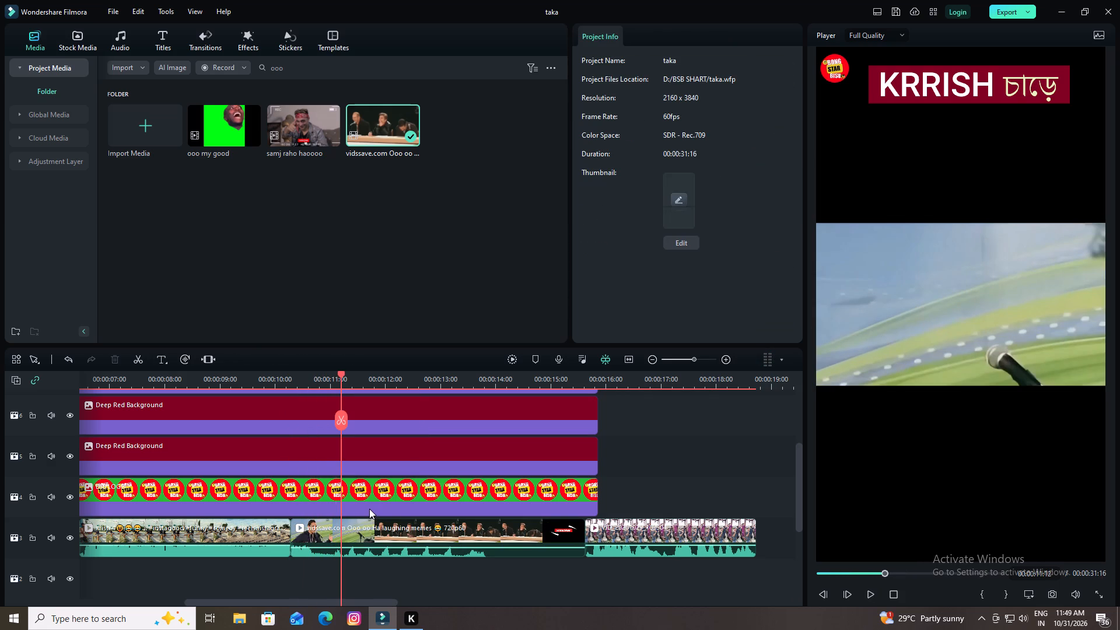
{"action": "key", "text": "Left"}
{"action": "key", "text": "Left"}
{"action": "key", "text": "Left"}
{"action": "key", "text": "Left"}
{"action": "key", "text": "Left"}
{"action": "key", "text": "Left"}
{"action": "key", "text": "Left"}
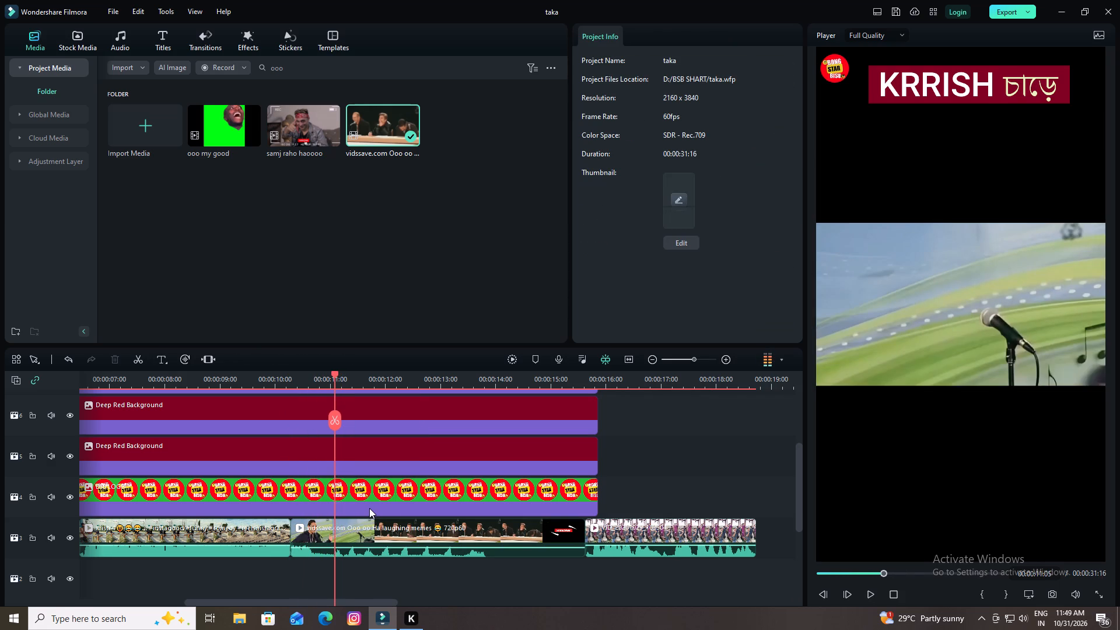
{"action": "key", "text": "Left"}
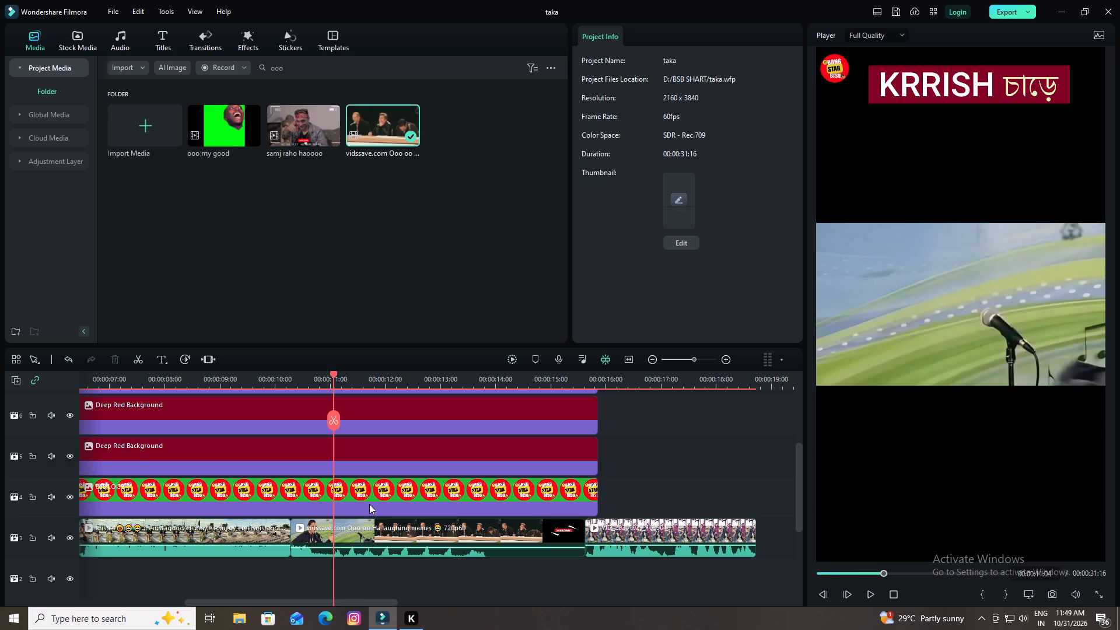
{"action": "key", "text": "Down"}
{"action": "key", "text": "Left"}
{"action": "key", "text": "Left"}
{"action": "key", "text": "Left"}
{"action": "key", "text": "Left"}
{"action": "key", "text": "Left"}
{"action": "key", "text": "Left"}
{"action": "key", "text": "Left"}
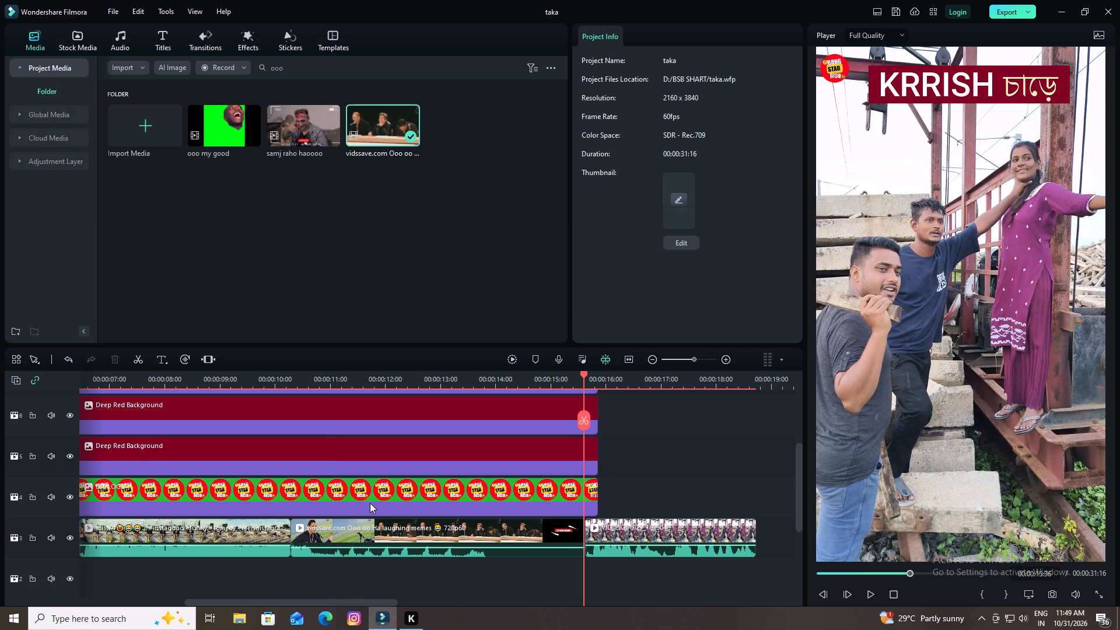
Split the laughing memes clip on track 3 at about 00:00:11:09 and delete the part after the cut.
{"action": "left_click_drag", "start_coordinate": [580, 374], "coordinate": [545, 396]}
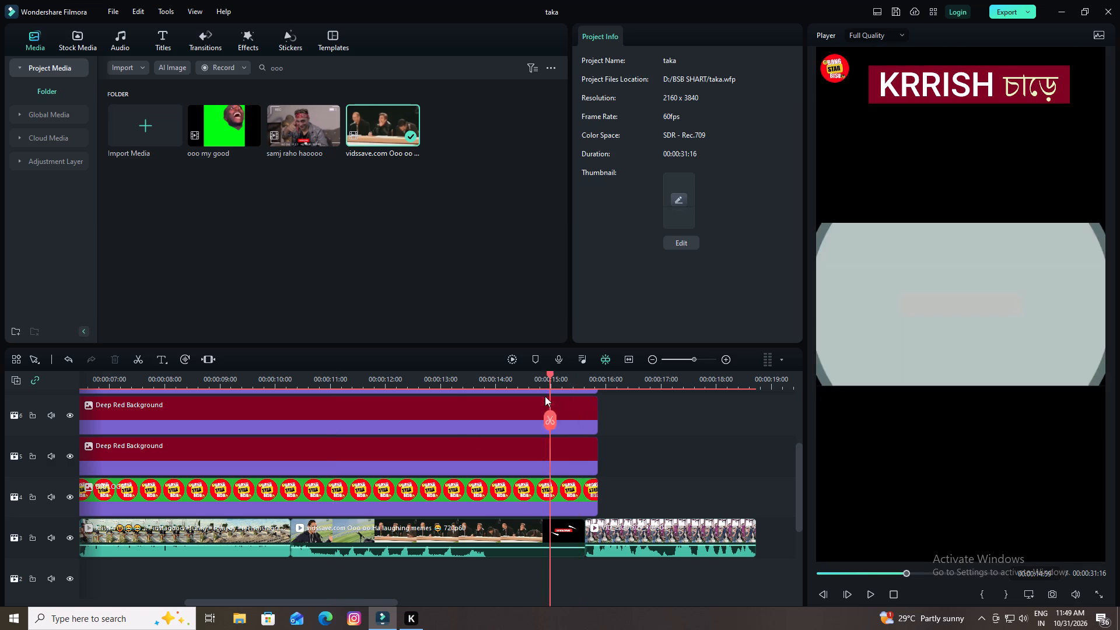
{"action": "left_click_drag", "start_coordinate": [545, 396], "coordinate": [318, 513]}
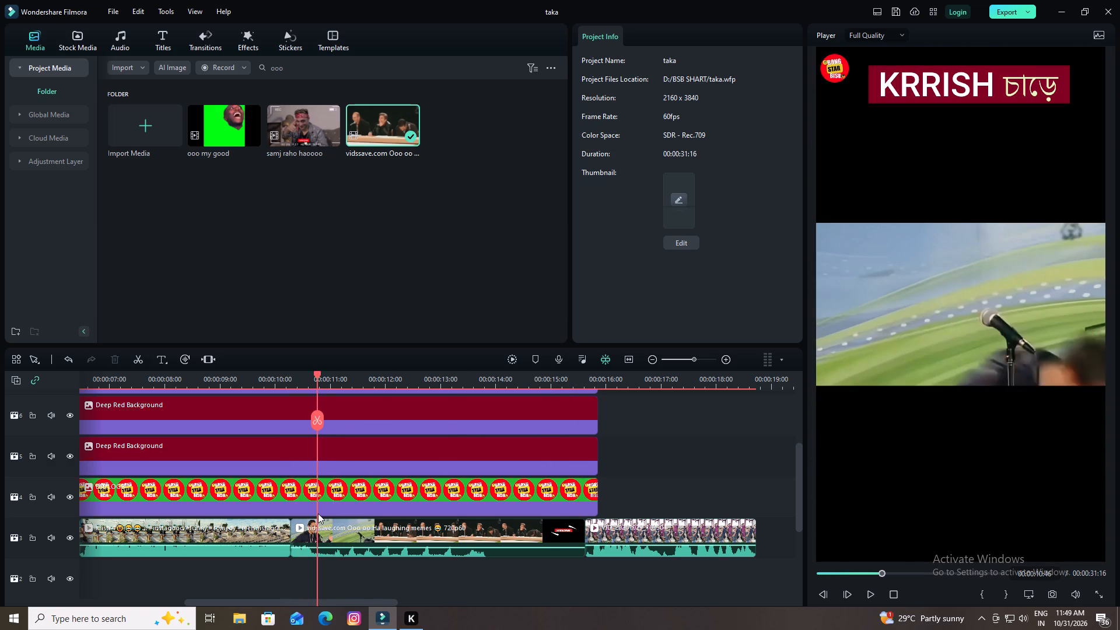
{"action": "left_click_drag", "start_coordinate": [318, 513], "coordinate": [326, 516]}
{"action": "key", "text": "Right"}
{"action": "key", "text": "Right"}
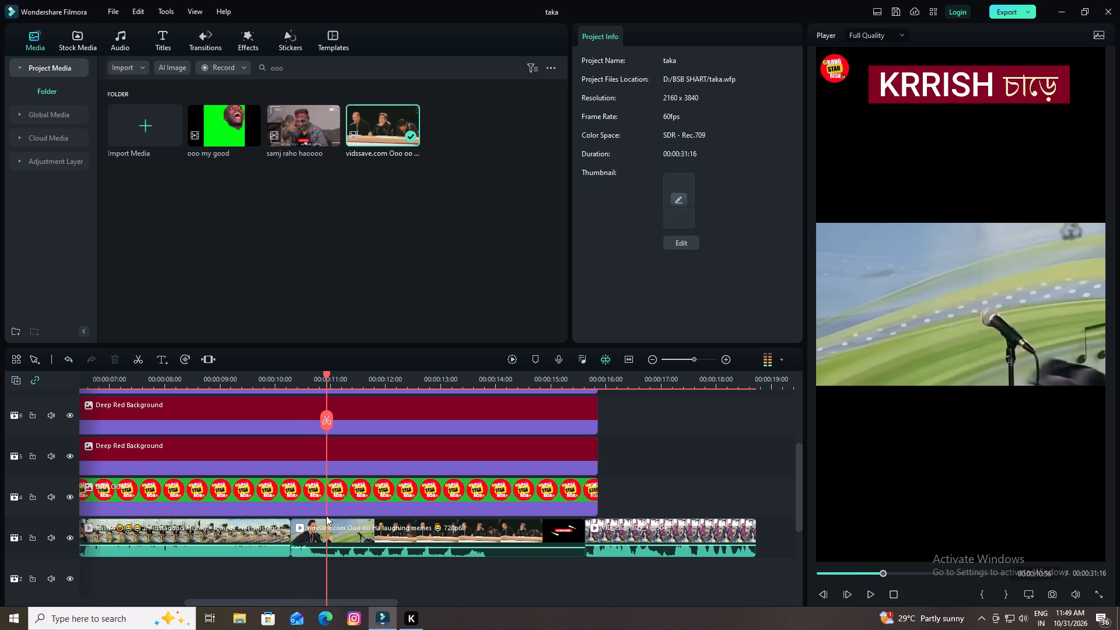
{"action": "key", "text": "Right"}
{"action": "key", "text": "Right"}
{"action": "key", "text": "Right"}
{"action": "key", "text": "Right"}
{"action": "key", "text": "Right"}
{"action": "key", "text": "Right"}
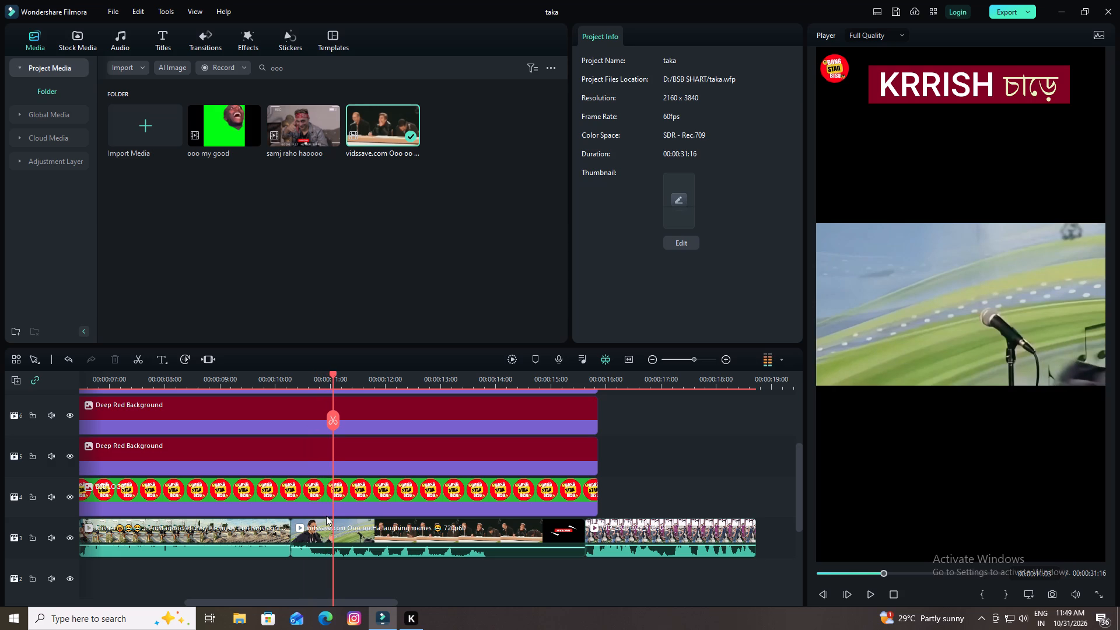
{"action": "key", "text": "Right"}
{"action": "key", "text": "Right"}
{"action": "key", "text": "Right"}
{"action": "key", "text": "Right"}
{"action": "key", "text": "Right"}
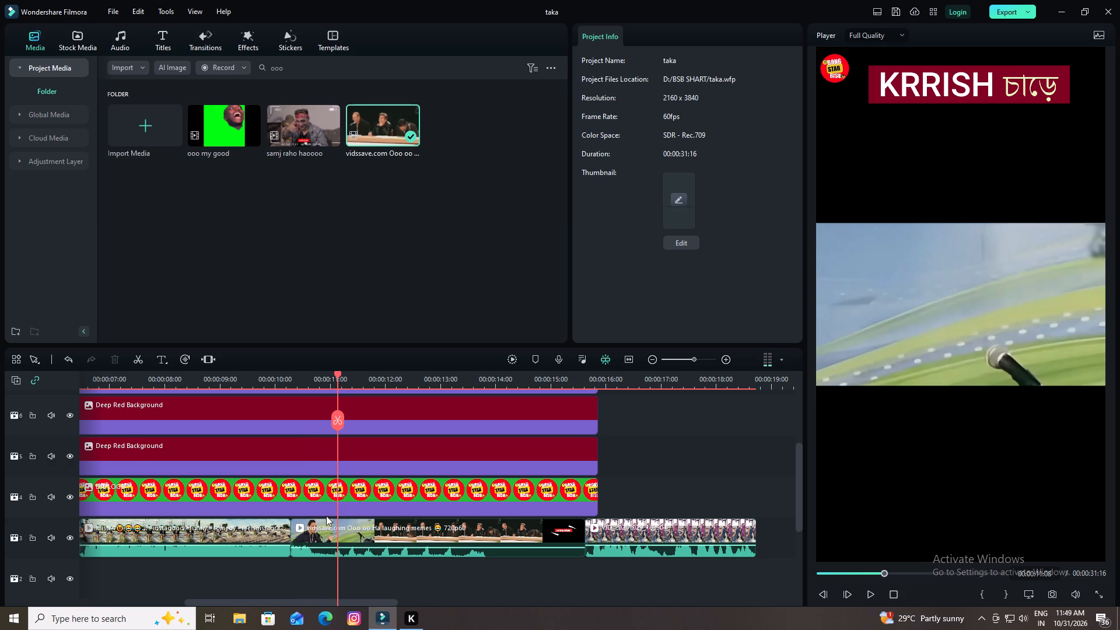
{"action": "key", "text": "Right"}
{"action": "left_click", "coordinate": [349, 538]}
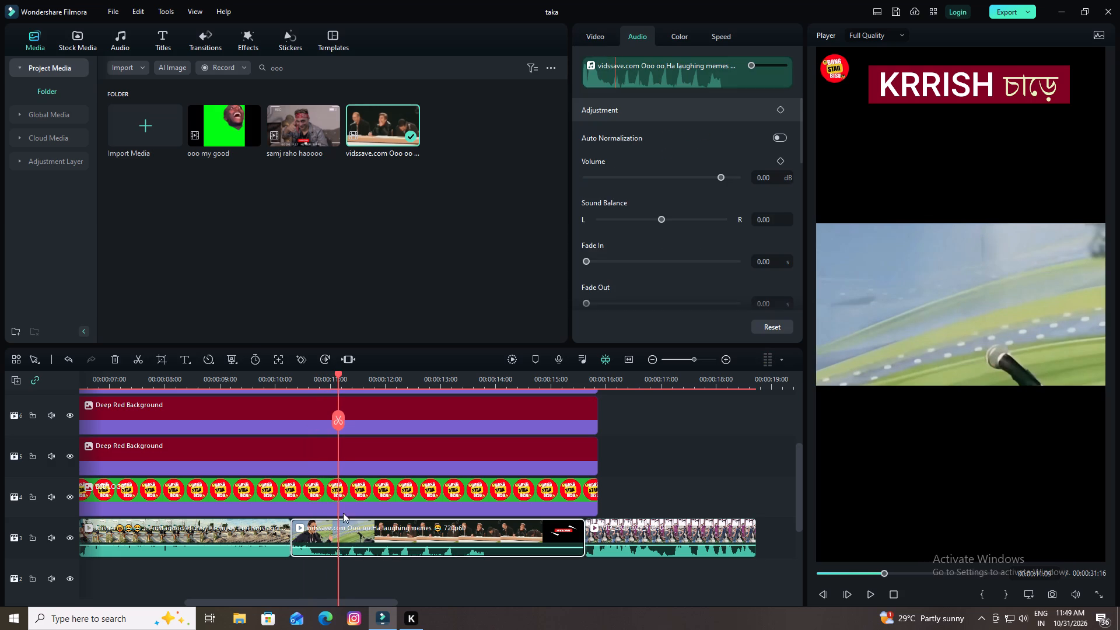
{"action": "left_click", "coordinate": [337, 416]}
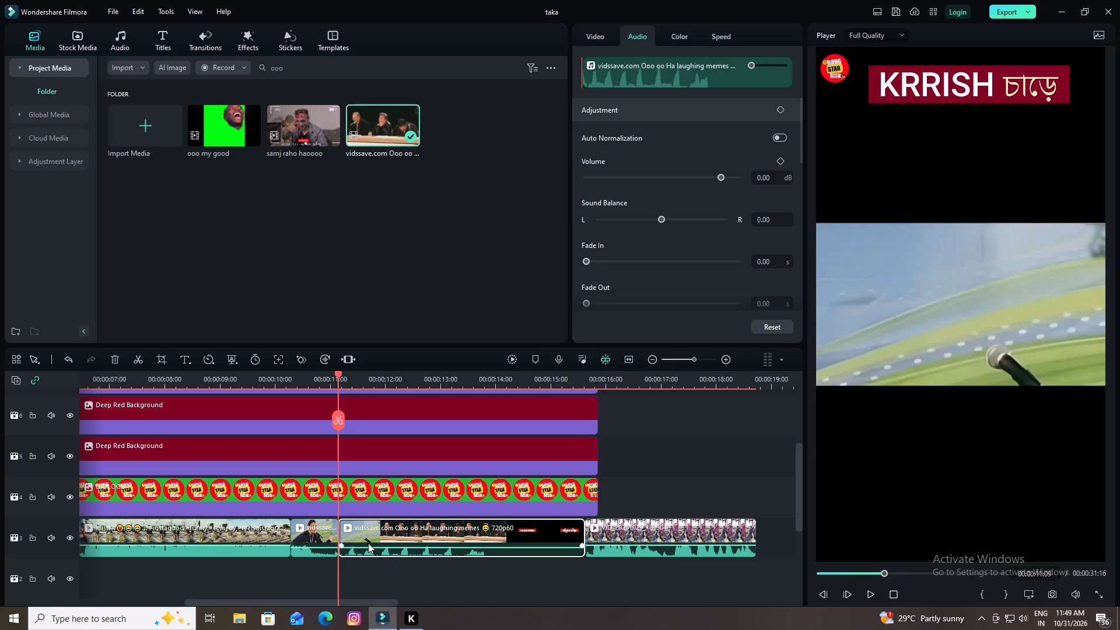
{"action": "key", "text": "Delete"}
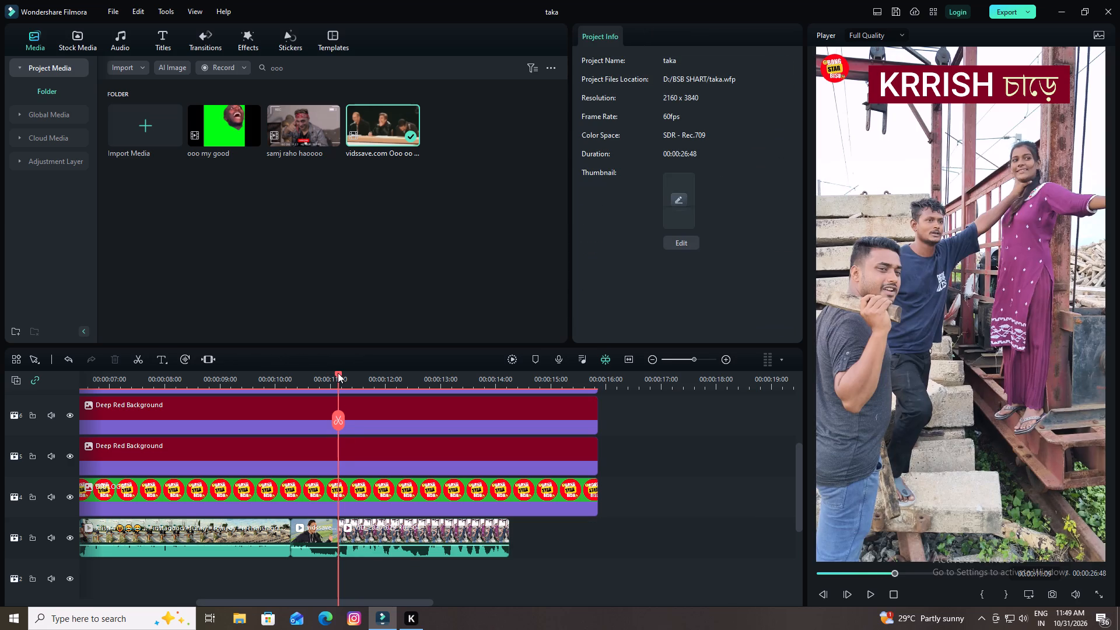
Play back the shortened laughing memes clip in context and raise its volume to 12 dB.
{"action": "left_click_drag", "start_coordinate": [338, 373], "coordinate": [157, 440]}
{"action": "key", "text": "space"}
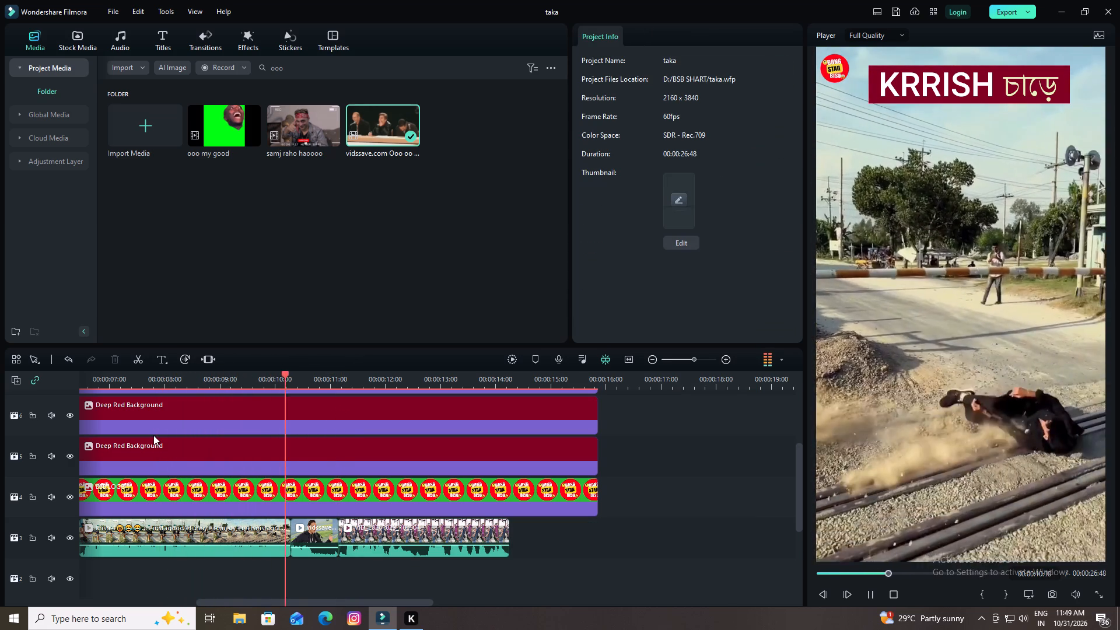
{"action": "key", "text": "space"}
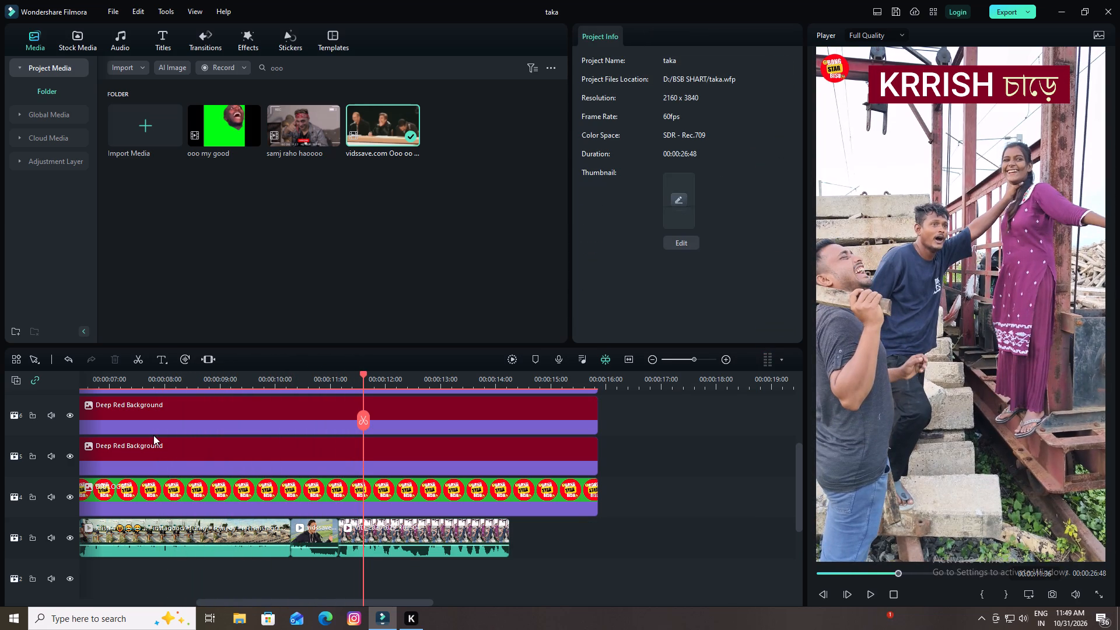
{"action": "left_click", "coordinate": [317, 548]}
{"action": "left_click", "coordinate": [317, 536]}
{"action": "left_click_drag", "start_coordinate": [314, 547], "coordinate": [328, 496]}
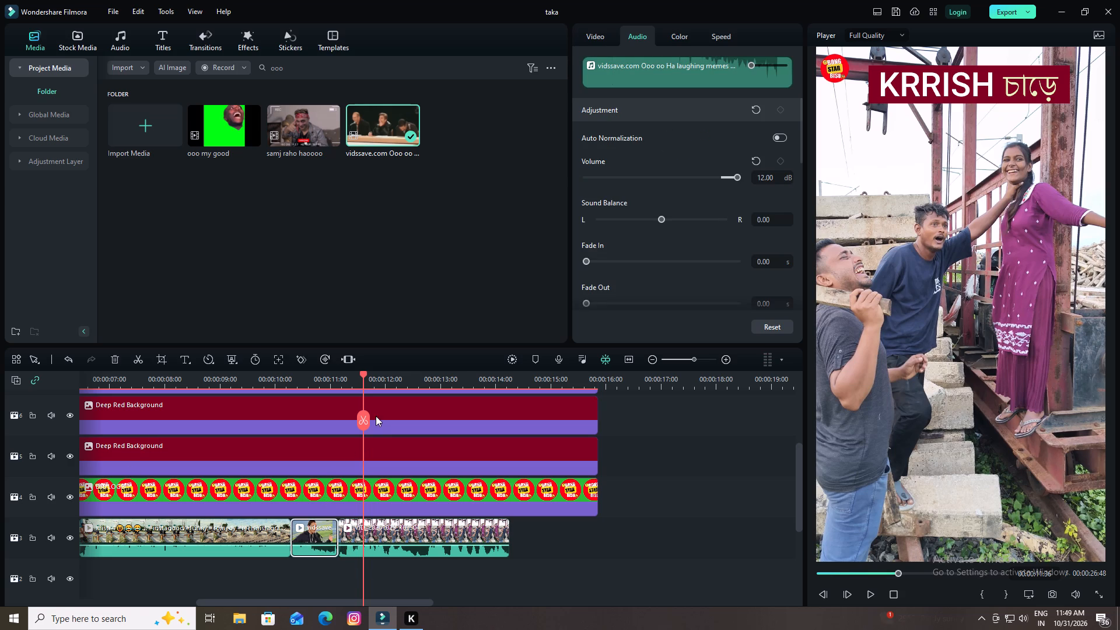
Extend the start of the laughing memes clip on track 3 by about 9 frames.
{"action": "left_click", "coordinate": [335, 534]}
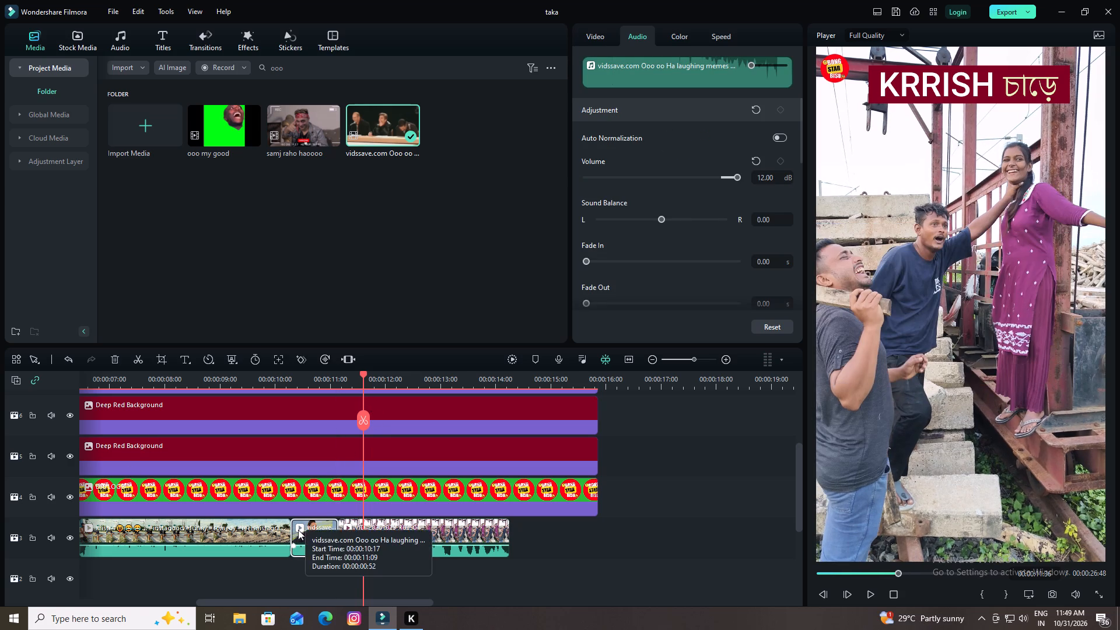
{"action": "left_click_drag", "start_coordinate": [293, 533], "coordinate": [285, 537]}
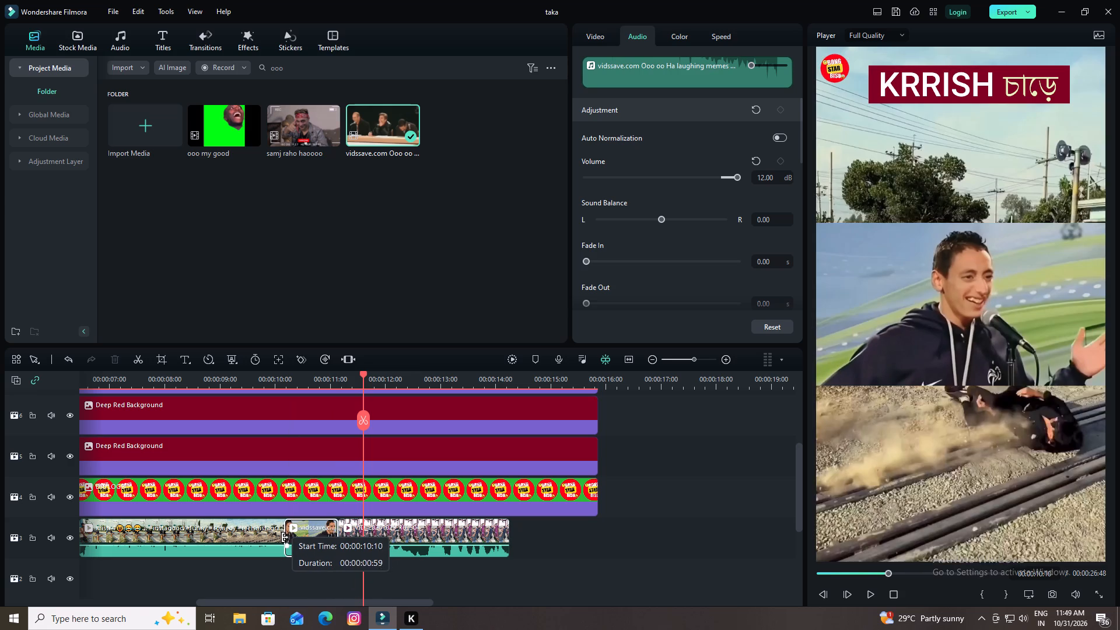
{"action": "left_click_drag", "start_coordinate": [285, 537], "coordinate": [285, 537]}
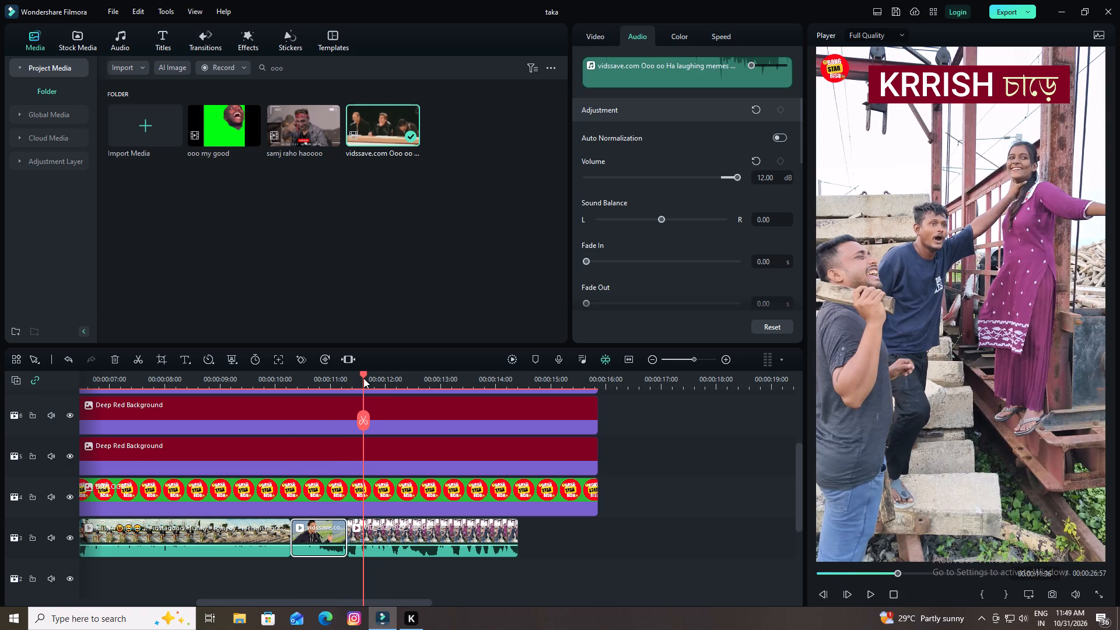
Preview track 3 from before the laughing memes clip through the end of the clip that follows it.
{"action": "left_click_drag", "start_coordinate": [363, 376], "coordinate": [271, 426]}
{"action": "key", "text": "space"}
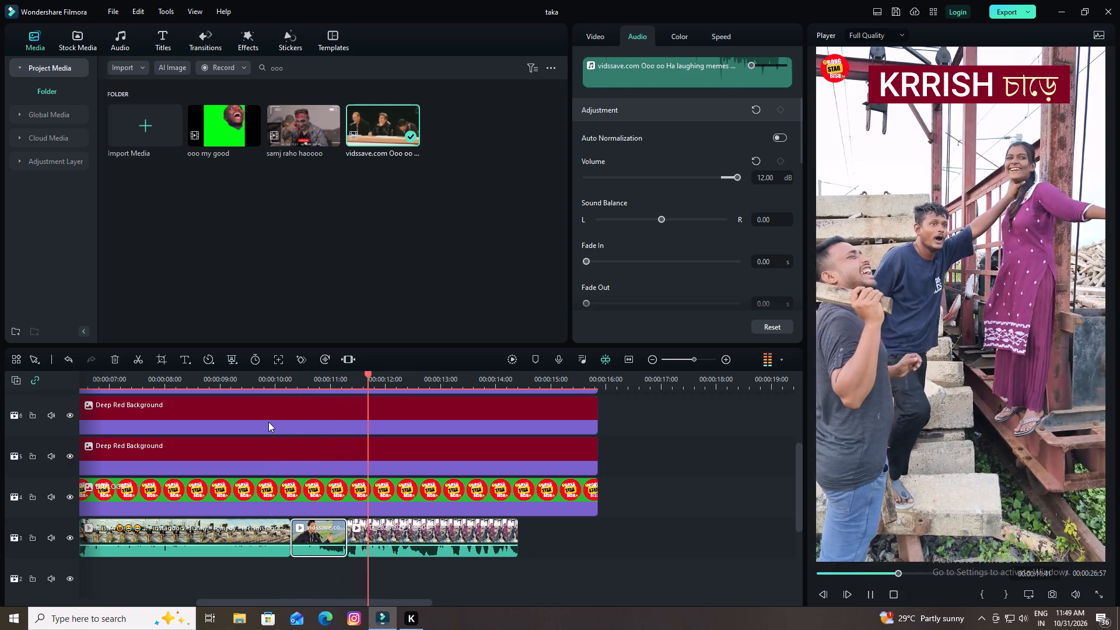
{"action": "key", "text": "space"}
{"action": "left_click_drag", "start_coordinate": [407, 373], "coordinate": [230, 442]}
{"action": "key", "text": "space"}
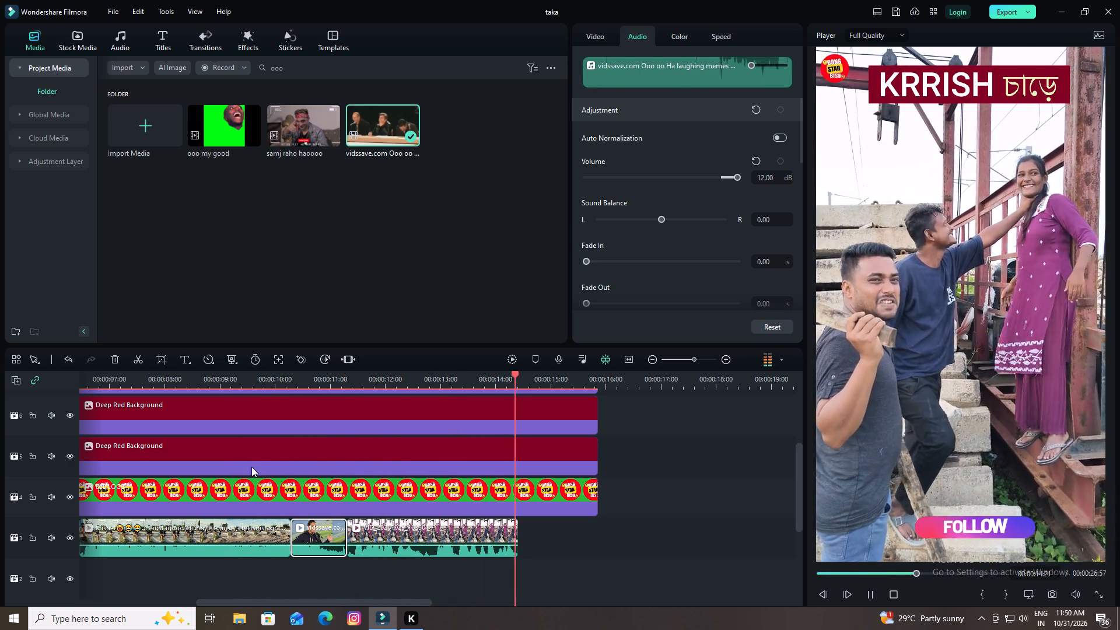
{"action": "key", "text": "space"}
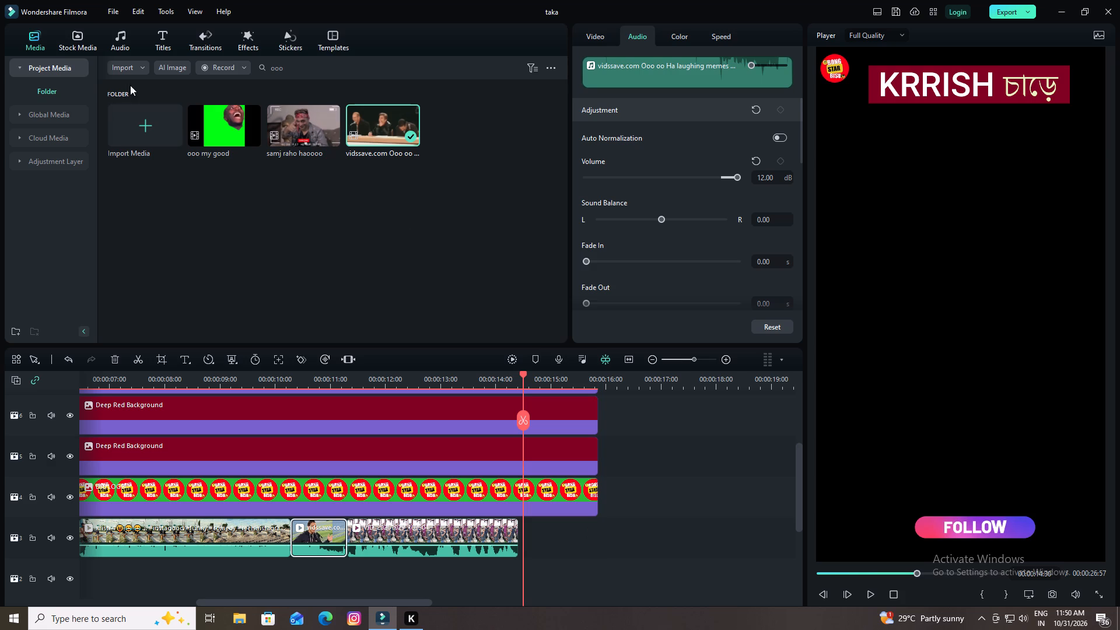
Move the "Fanny viral laughing Meme" clip back along track 3 so it directly follows the preceding clip at about 00:00:14:24.
{"action": "scroll", "coordinate": [731, 416], "scroll_direction": "down", "scroll_amount": 8}
{"action": "scroll", "coordinate": [731, 416], "scroll_direction": "up", "scroll_amount": 3}
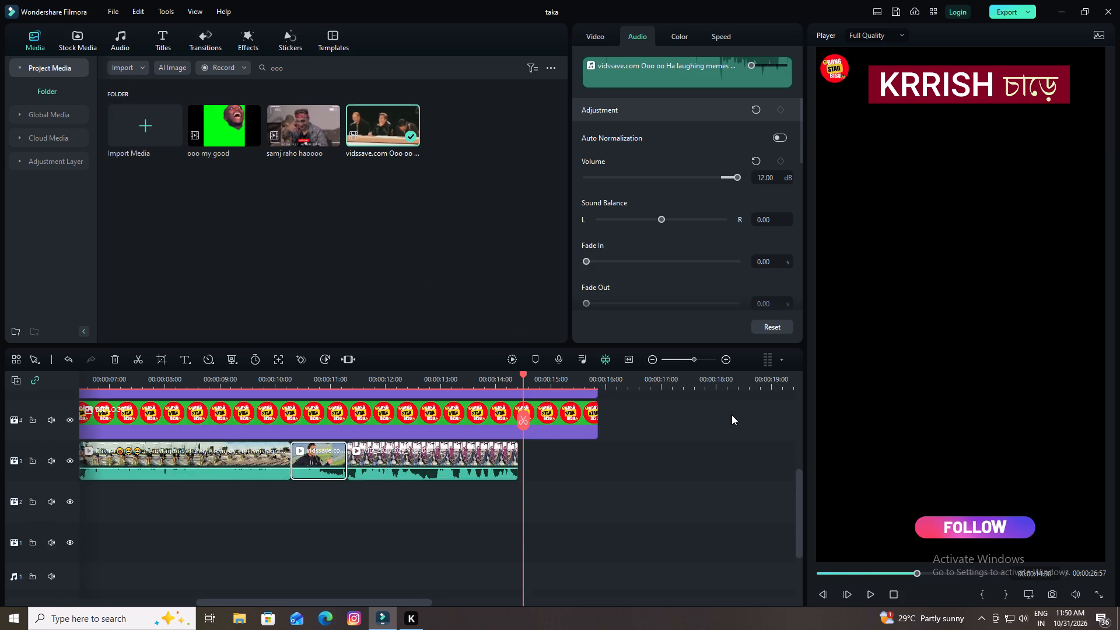
{"action": "scroll", "coordinate": [731, 415], "scroll_direction": "up", "scroll_amount": 2}
{"action": "left_click_drag", "start_coordinate": [424, 603], "coordinate": [579, 608]}
{"action": "left_click_drag", "start_coordinate": [671, 540], "coordinate": [134, 502]}
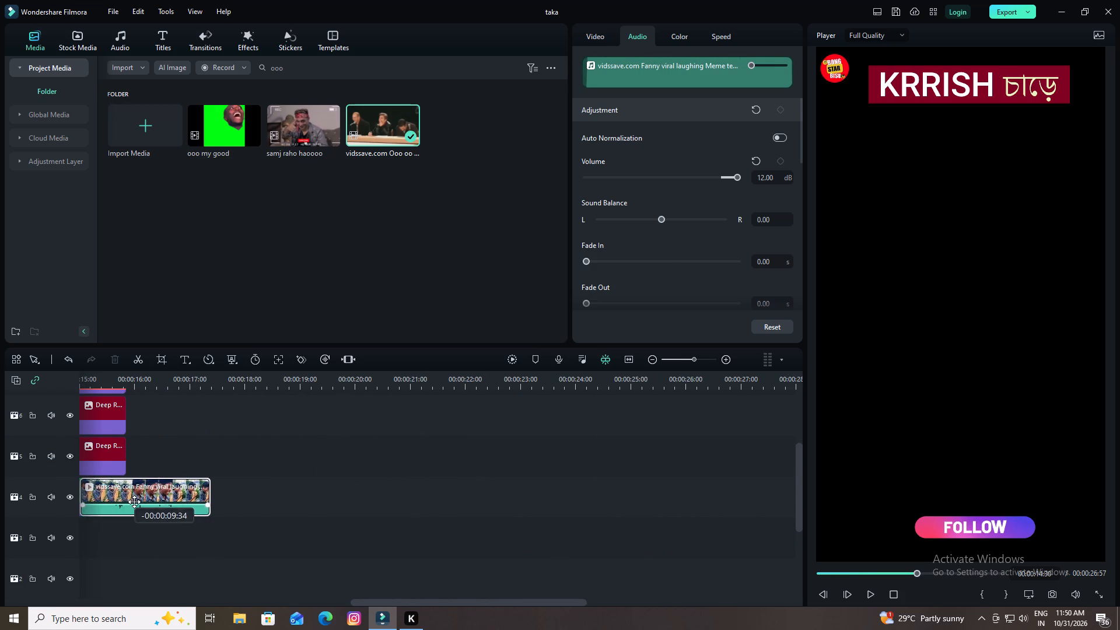
{"action": "left_click_drag", "start_coordinate": [134, 502], "coordinate": [145, 540]}
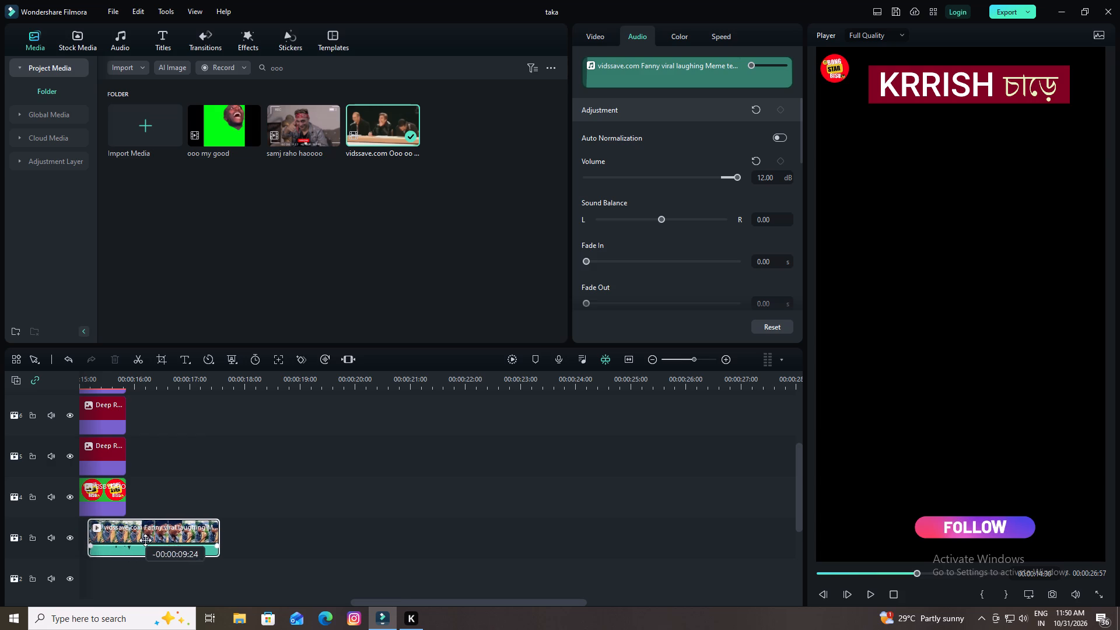
{"action": "left_click_drag", "start_coordinate": [145, 540], "coordinate": [150, 540]}
{"action": "scroll", "coordinate": [485, 435], "scroll_direction": "down", "scroll_amount": 1}
{"action": "left_click_drag", "start_coordinate": [516, 602], "coordinate": [402, 606]}
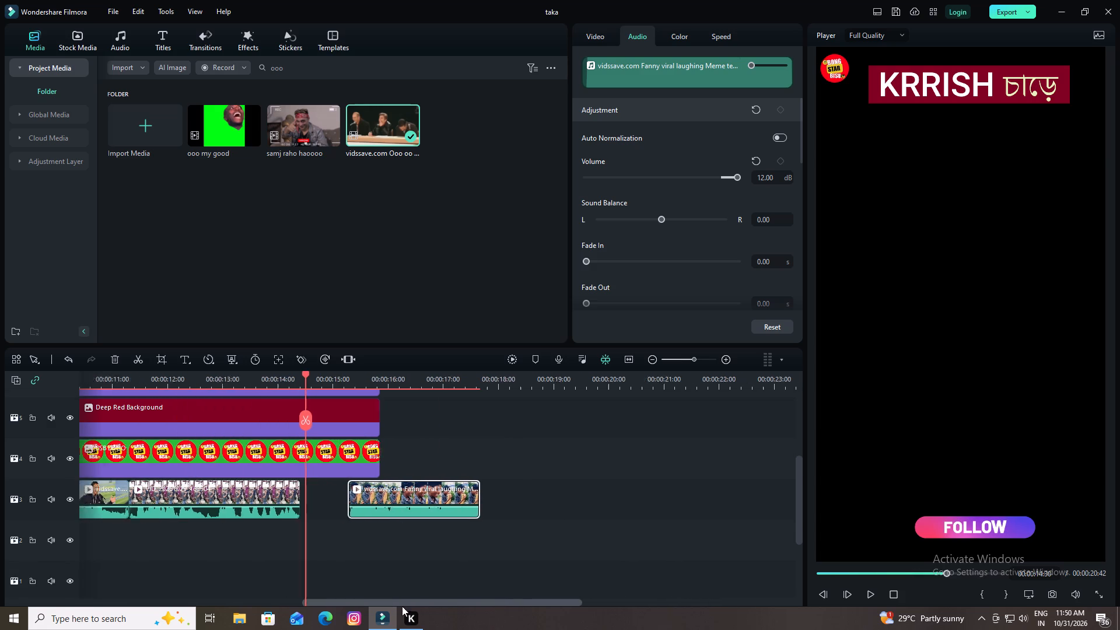
{"action": "left_click_drag", "start_coordinate": [402, 606], "coordinate": [390, 607]}
{"action": "left_click_drag", "start_coordinate": [487, 499], "coordinate": [429, 501]}
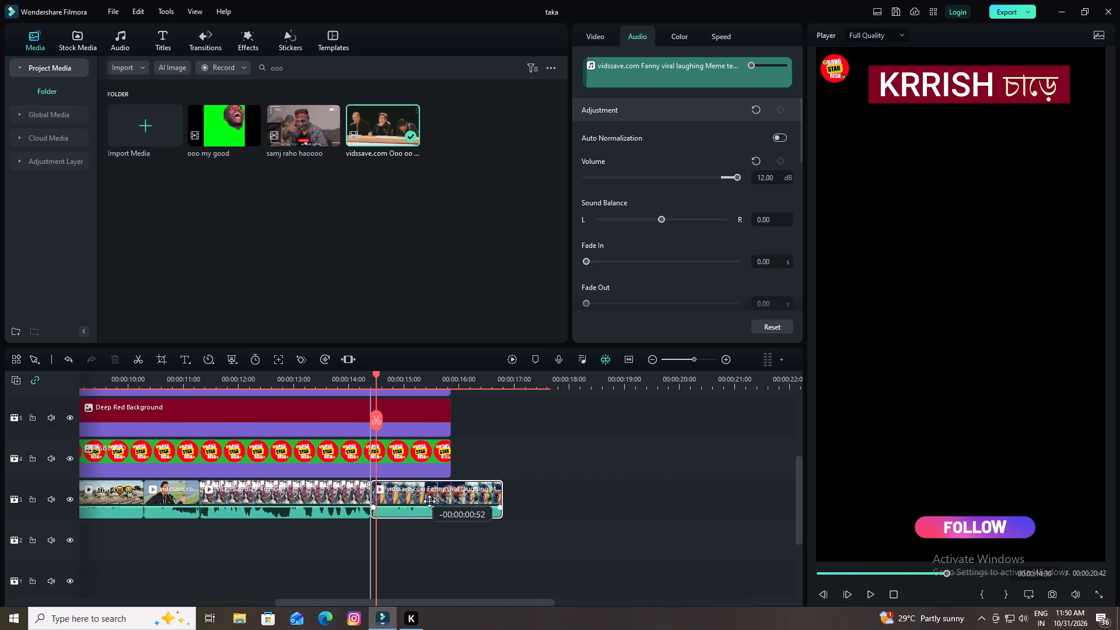
{"action": "left_click_drag", "start_coordinate": [429, 501], "coordinate": [427, 501]}
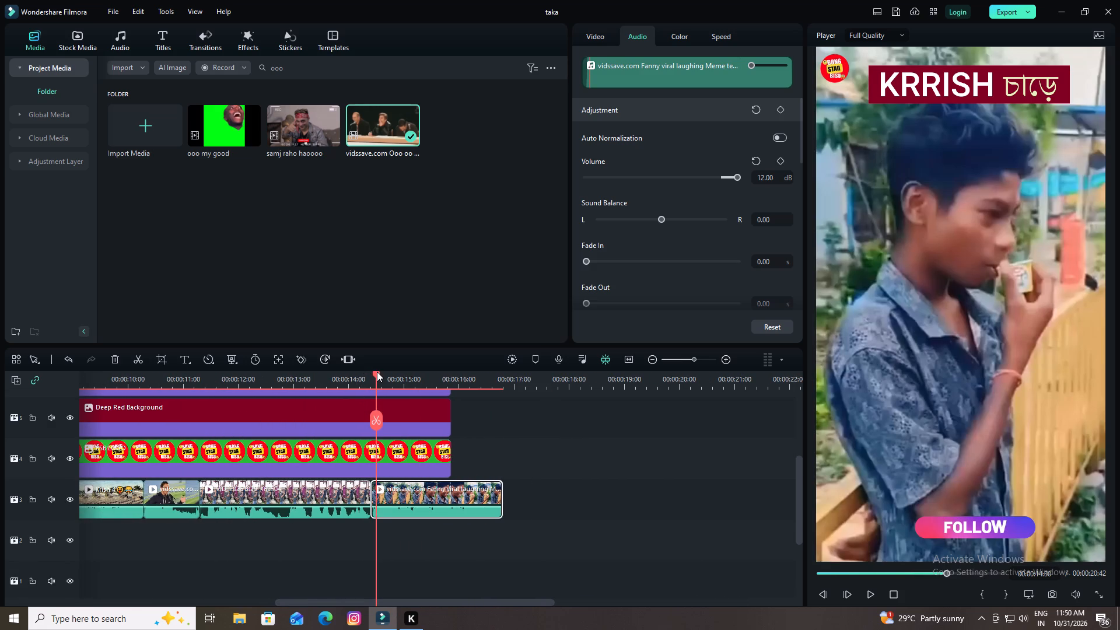
Play the whole short from 00:00:00:00 through the end of the last laughing clip to review the edit.
{"action": "left_click_drag", "start_coordinate": [377, 374], "coordinate": [152, 397]}
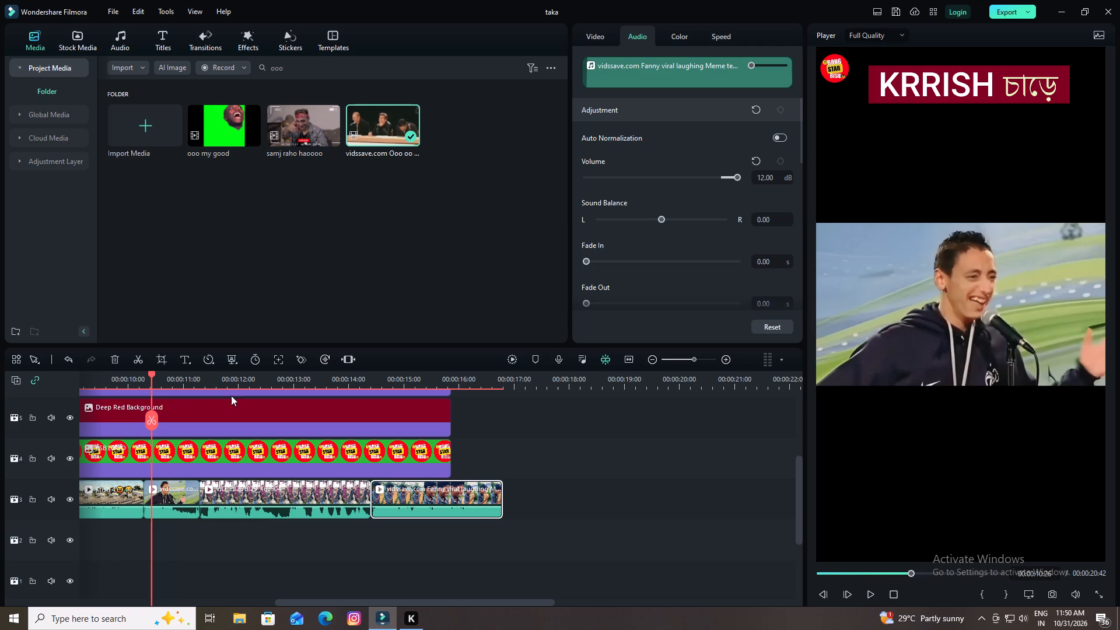
{"action": "left_click_drag", "start_coordinate": [550, 604], "coordinate": [390, 553]}
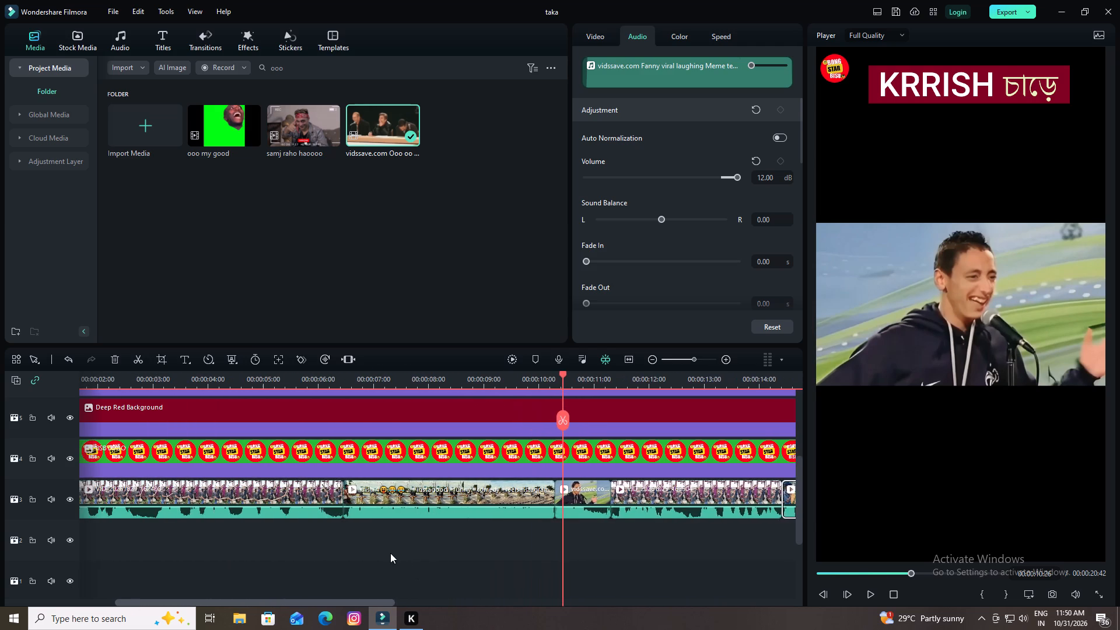
{"action": "left_click_drag", "start_coordinate": [390, 553], "coordinate": [87, 526]}
{"action": "left_click_drag", "start_coordinate": [909, 574], "coordinate": [787, 569]}
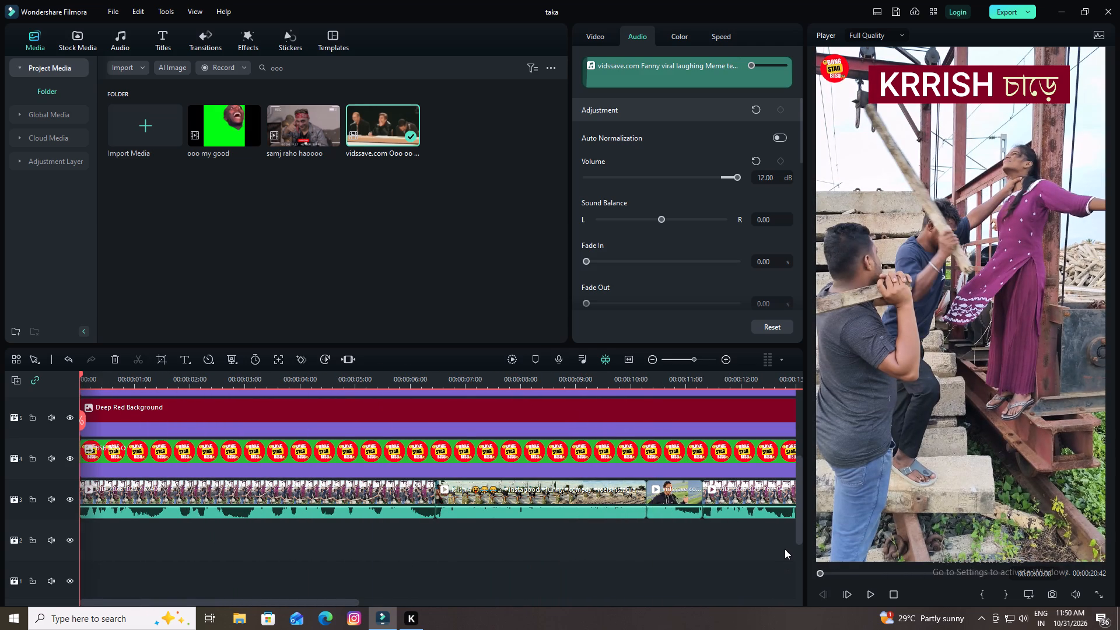
{"action": "key", "text": "space"}
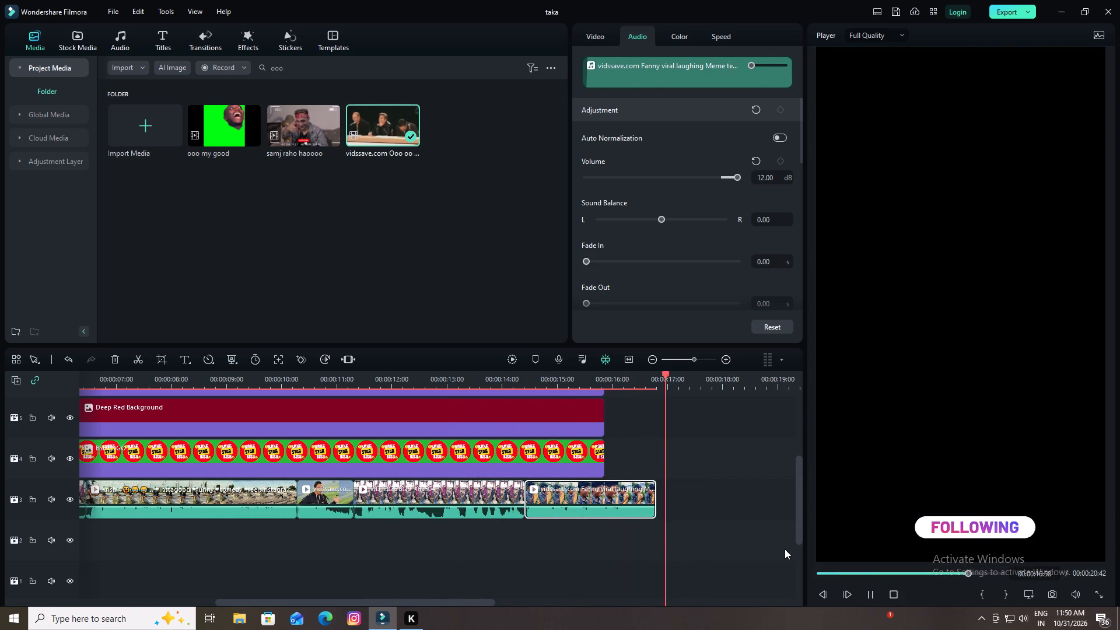
{"action": "key", "text": "space"}
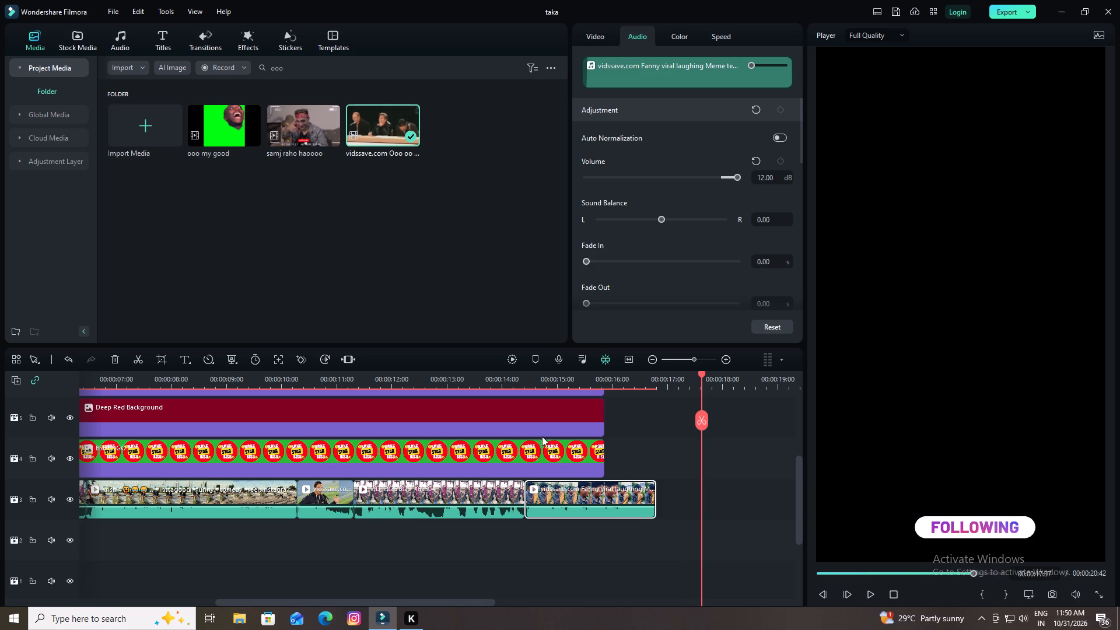
Trim the end of the logo overlay on track 4 to the start of the last laughing clip, about 00:00:14:24.
{"action": "left_click", "coordinate": [572, 463]}
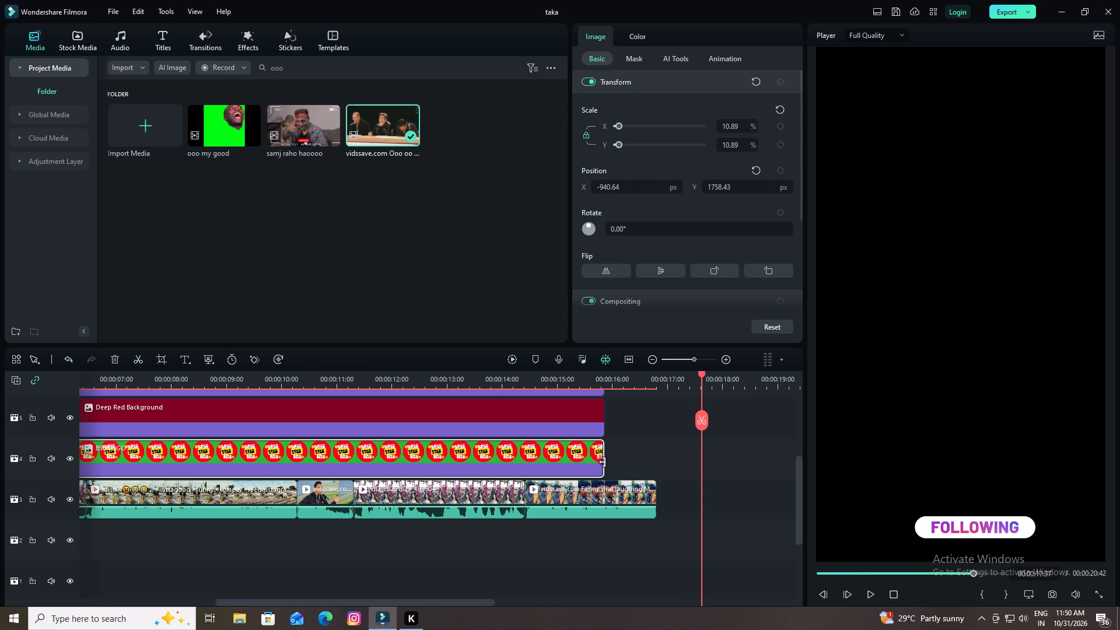
{"action": "left_click_drag", "start_coordinate": [601, 463], "coordinate": [524, 478]}
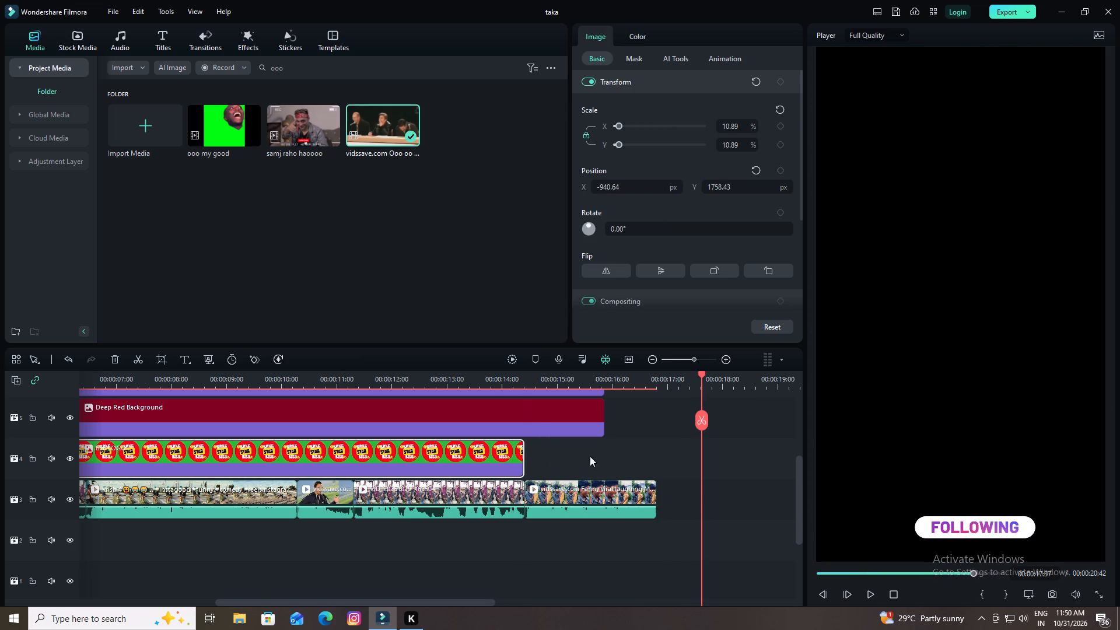
Trim the ends of the three Deep Red Background overlays on tracks 5, 6 and 7 to the logo's end, about 00:00:14:24.
{"action": "scroll", "coordinate": [598, 447], "scroll_direction": "down", "scroll_amount": 2}
{"action": "scroll", "coordinate": [598, 447], "scroll_direction": "up", "scroll_amount": 6}
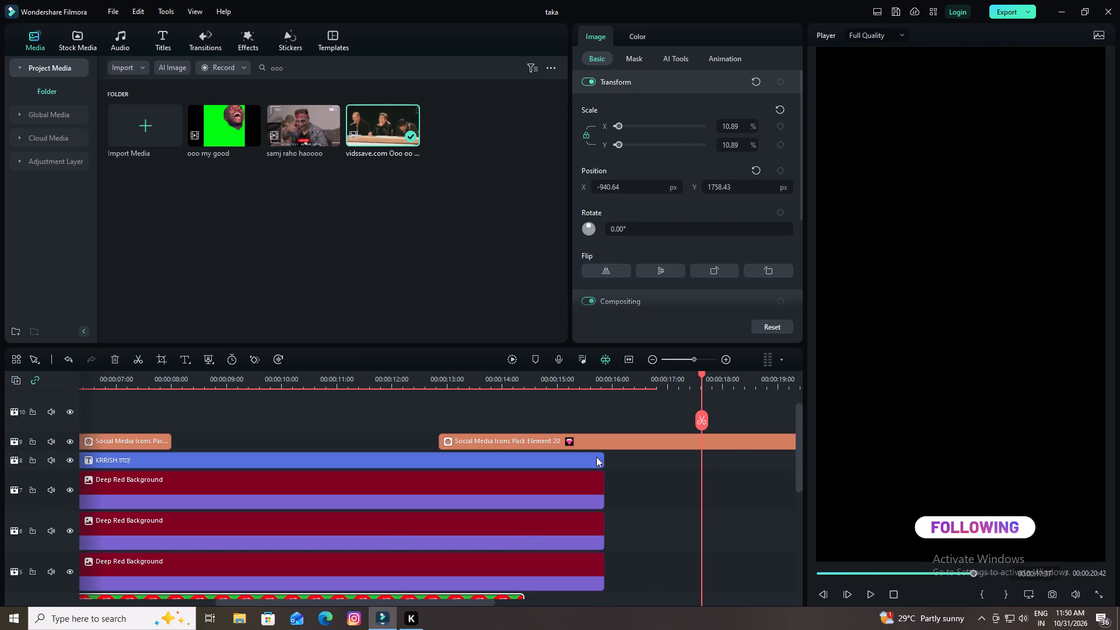
{"action": "left_click_drag", "start_coordinate": [701, 376], "coordinate": [555, 408]}
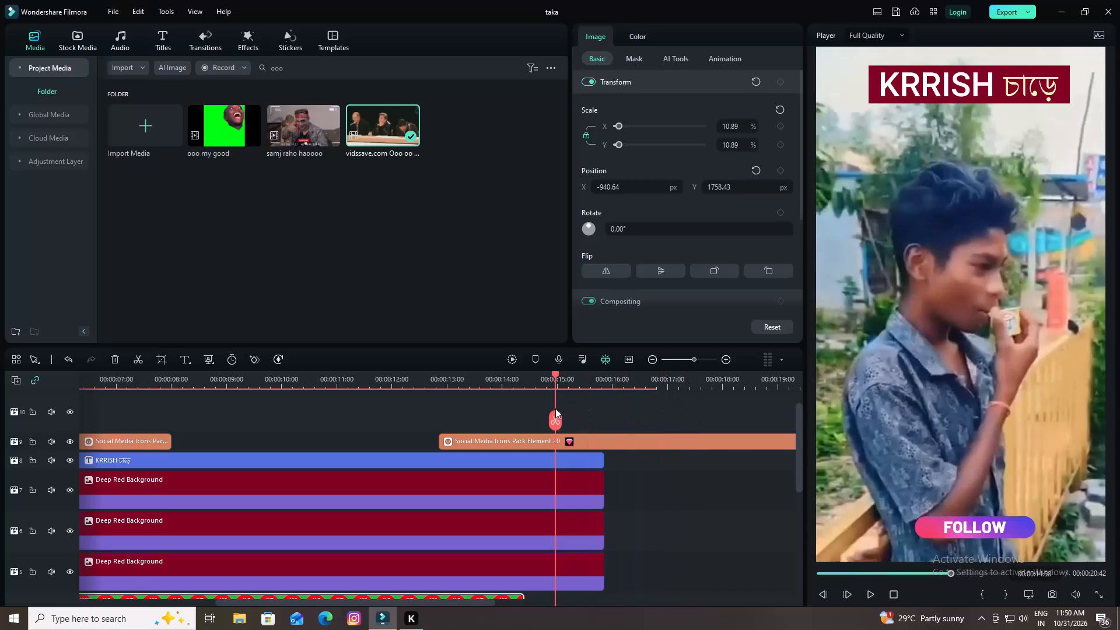
{"action": "left_click_drag", "start_coordinate": [555, 408], "coordinate": [590, 424]}
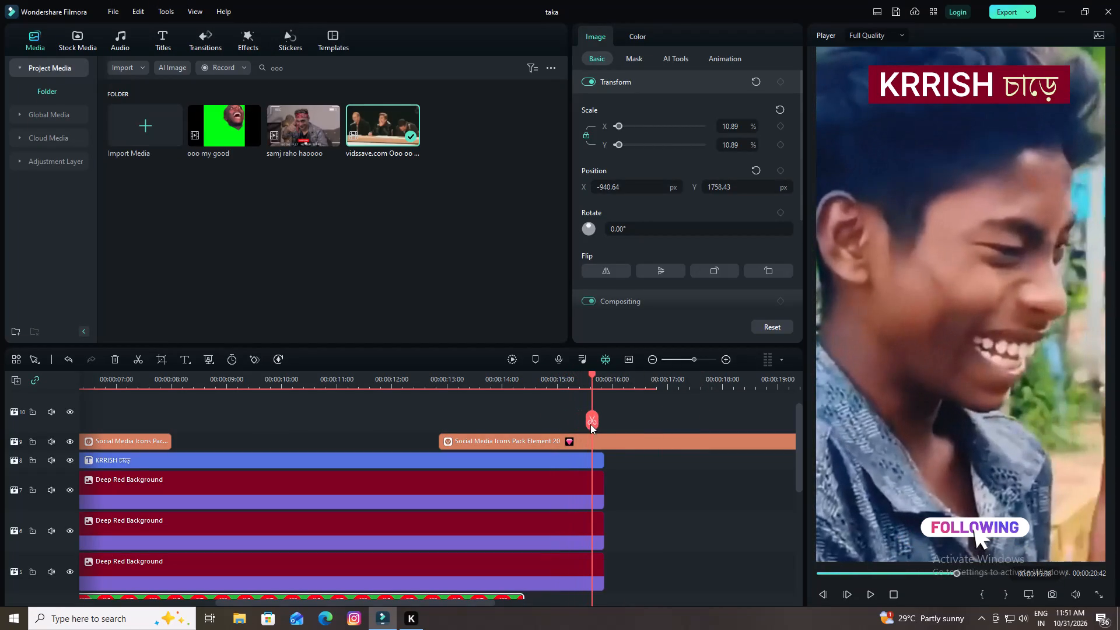
{"action": "left_click_drag", "start_coordinate": [590, 424], "coordinate": [576, 432]}
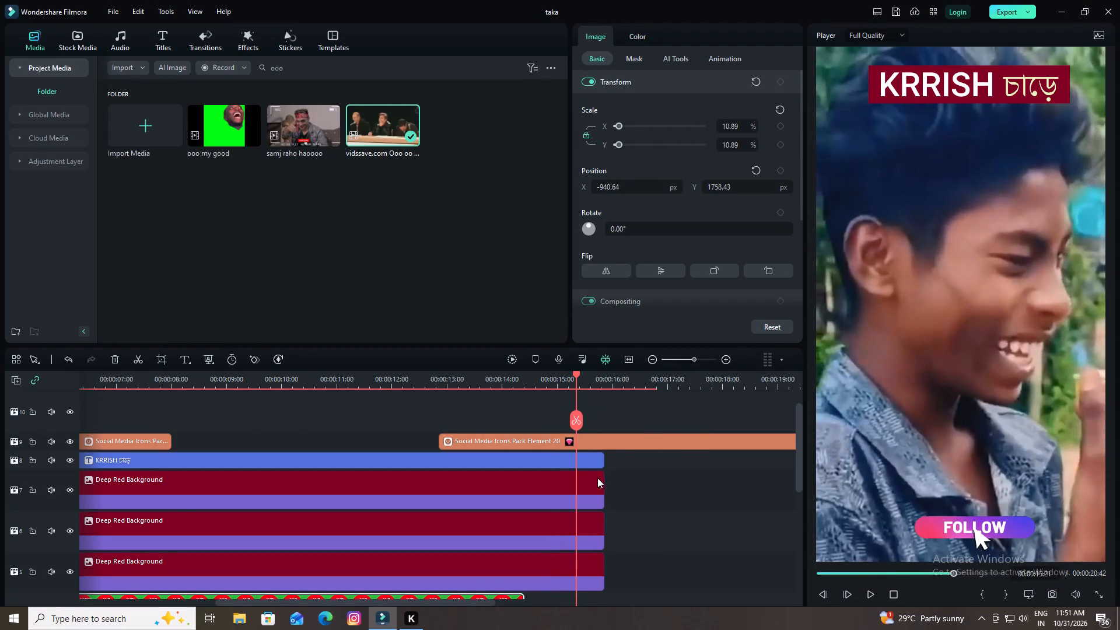
{"action": "left_click_drag", "start_coordinate": [602, 570], "coordinate": [523, 575]}
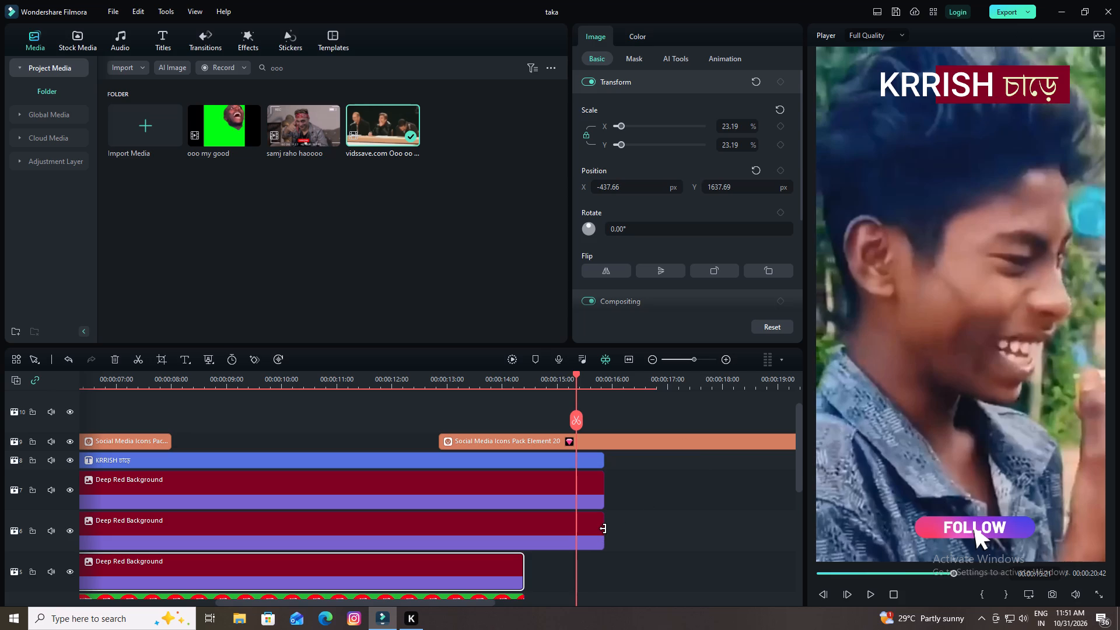
{"action": "left_click_drag", "start_coordinate": [603, 528], "coordinate": [523, 545]}
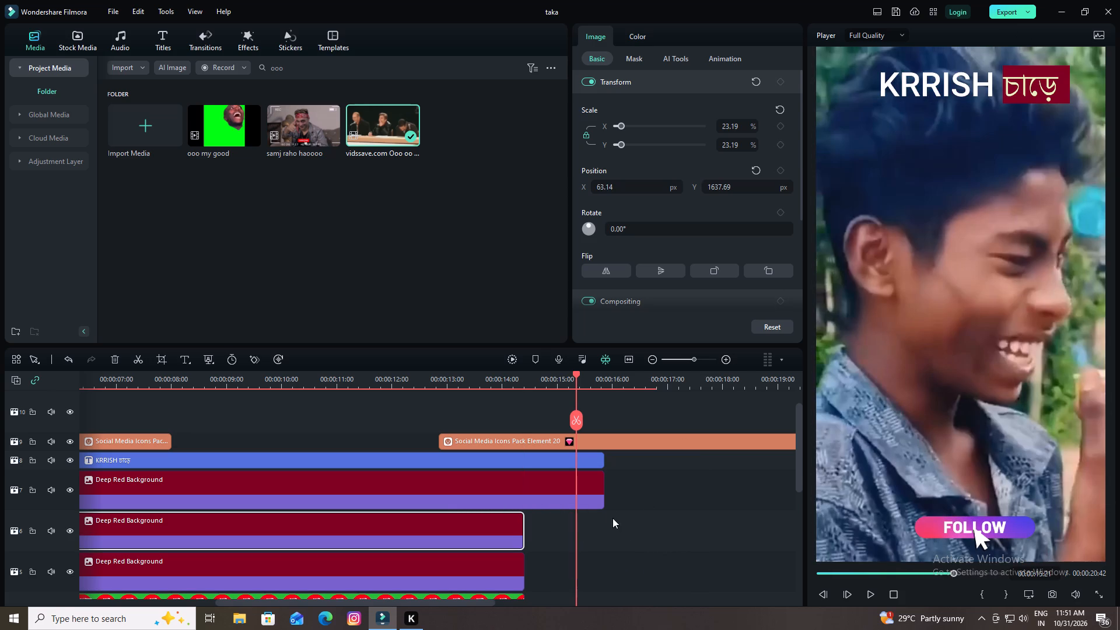
{"action": "left_click_drag", "start_coordinate": [601, 491], "coordinate": [523, 508]}
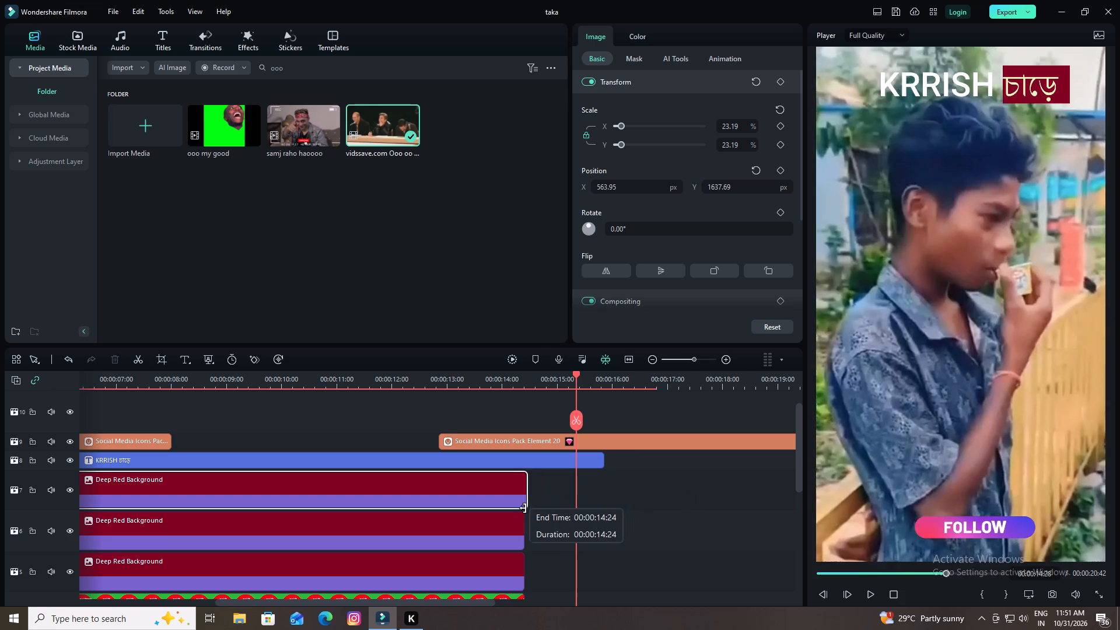
{"action": "left_click_drag", "start_coordinate": [523, 508], "coordinate": [521, 508]}
Trim the end of the KRRISH title on track 8 to match the red backgrounds, about 00:00:14:24.
{"action": "left_click", "coordinate": [541, 462]}
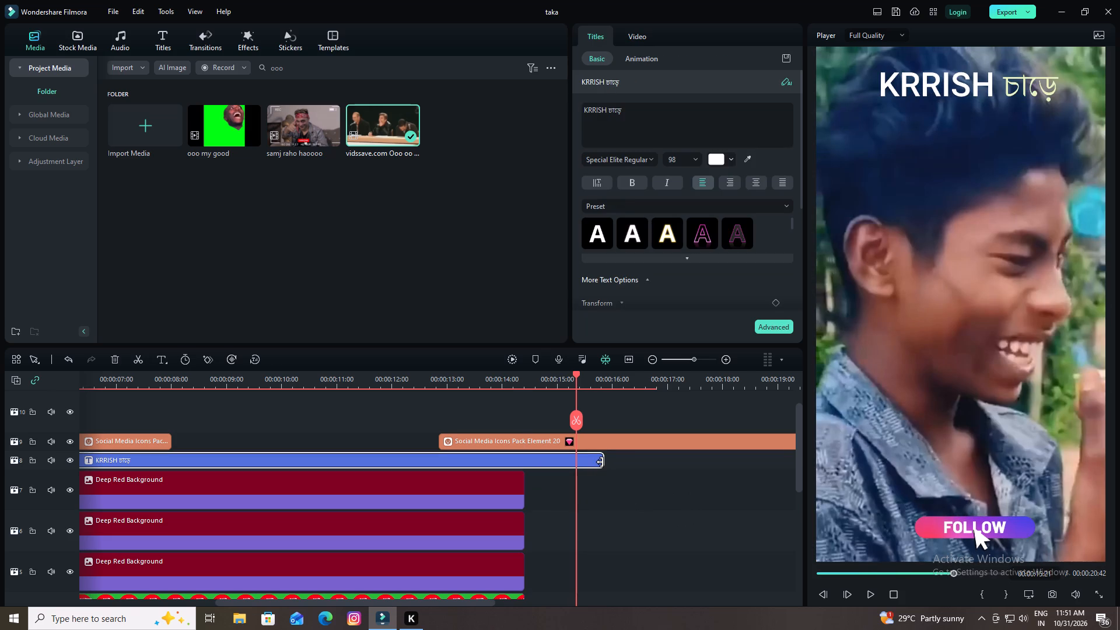
{"action": "left_click_drag", "start_coordinate": [601, 461], "coordinate": [524, 471]}
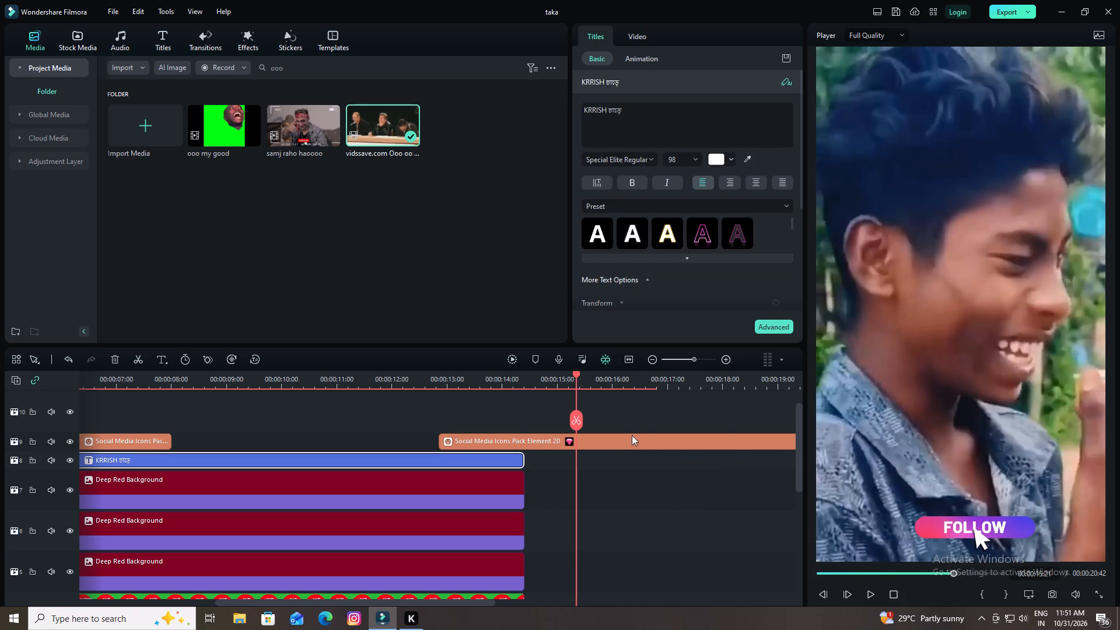
Move the second Social Media Icons Pack Element 20 sticker back along track 9 so it directly follows the first one.
{"action": "left_click_drag", "start_coordinate": [734, 439], "coordinate": [465, 443]}
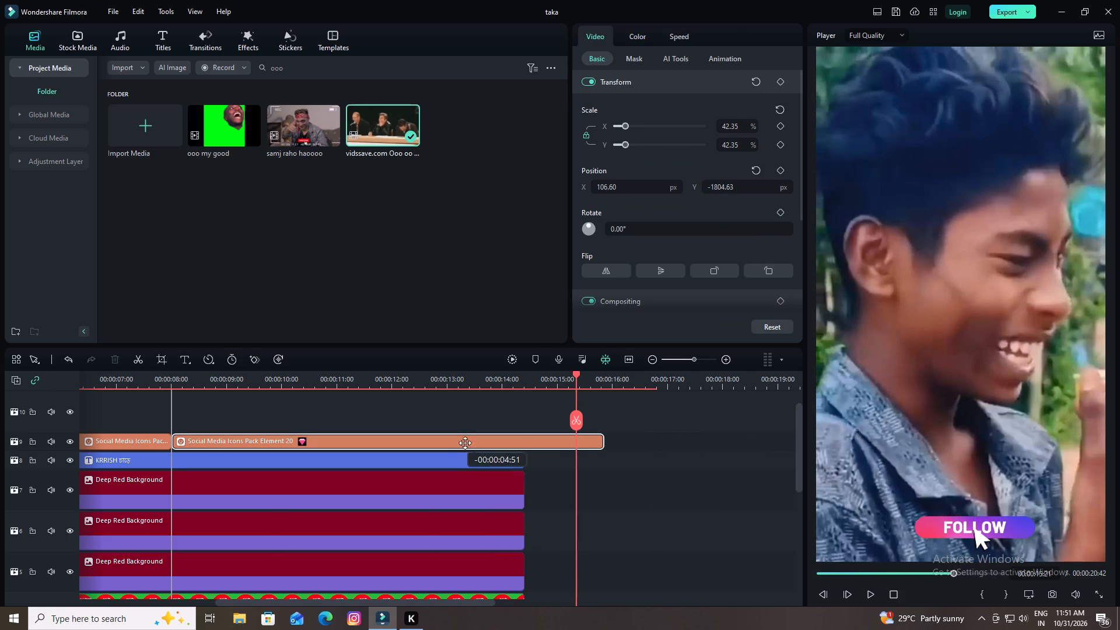
{"action": "left_click_drag", "start_coordinate": [465, 443], "coordinate": [463, 440]}
{"action": "scroll", "coordinate": [705, 485], "scroll_direction": "down", "scroll_amount": 1}
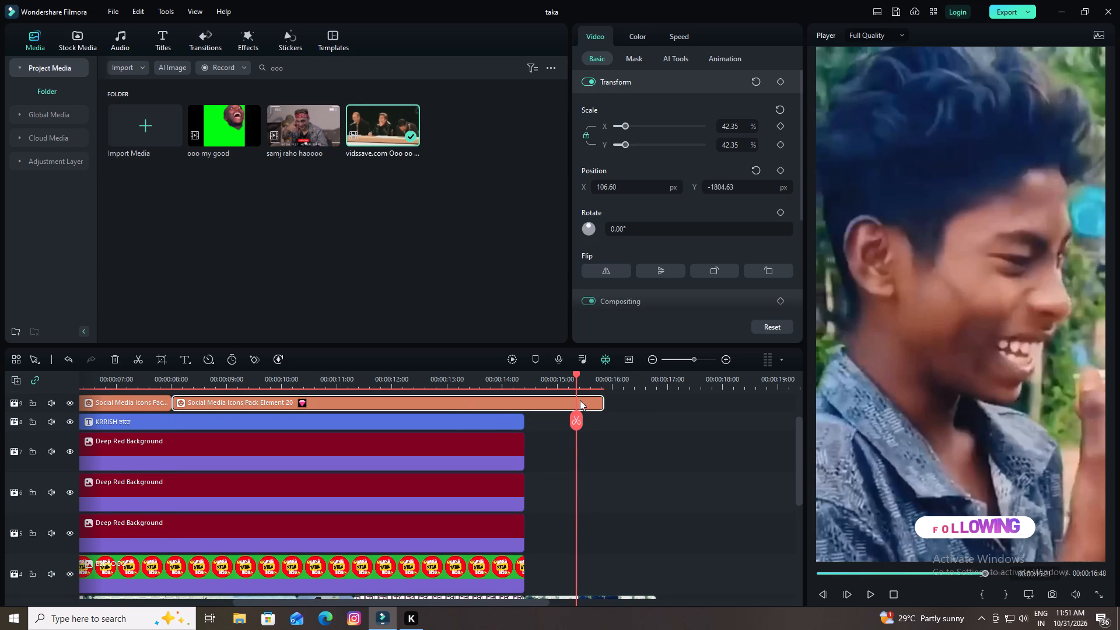
{"action": "scroll", "coordinate": [594, 466], "scroll_direction": "down", "scroll_amount": 2}
{"action": "scroll", "coordinate": [595, 466], "scroll_direction": "up", "scroll_amount": 3}
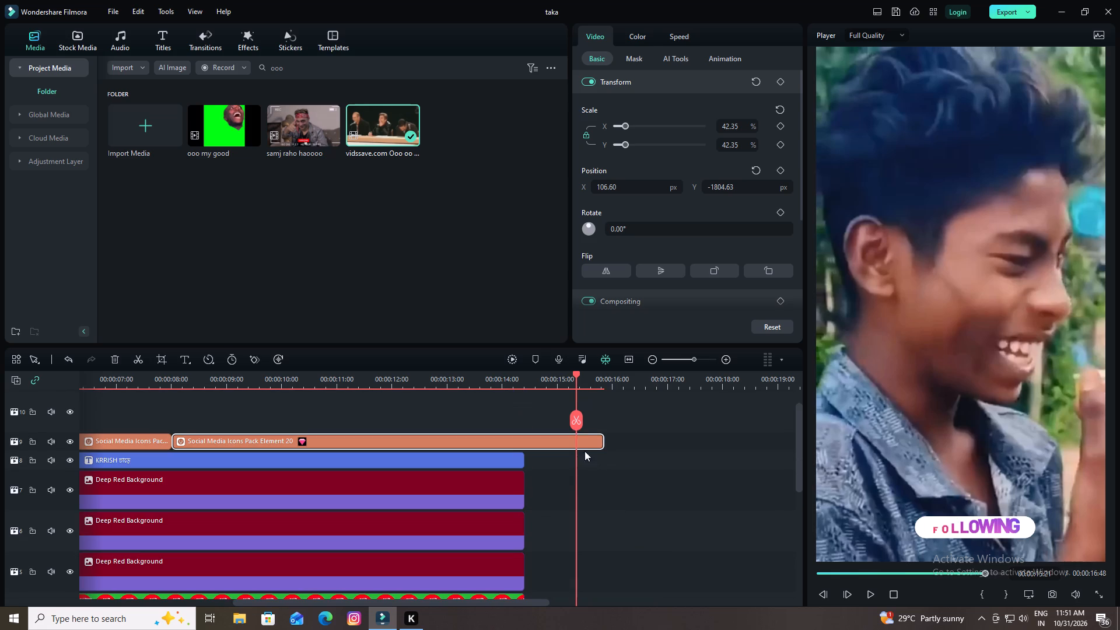
Trim the end of the second follow sticker on track 9 to the end of the KRRISH title.
{"action": "left_click_drag", "start_coordinate": [576, 374], "coordinate": [19, 460]}
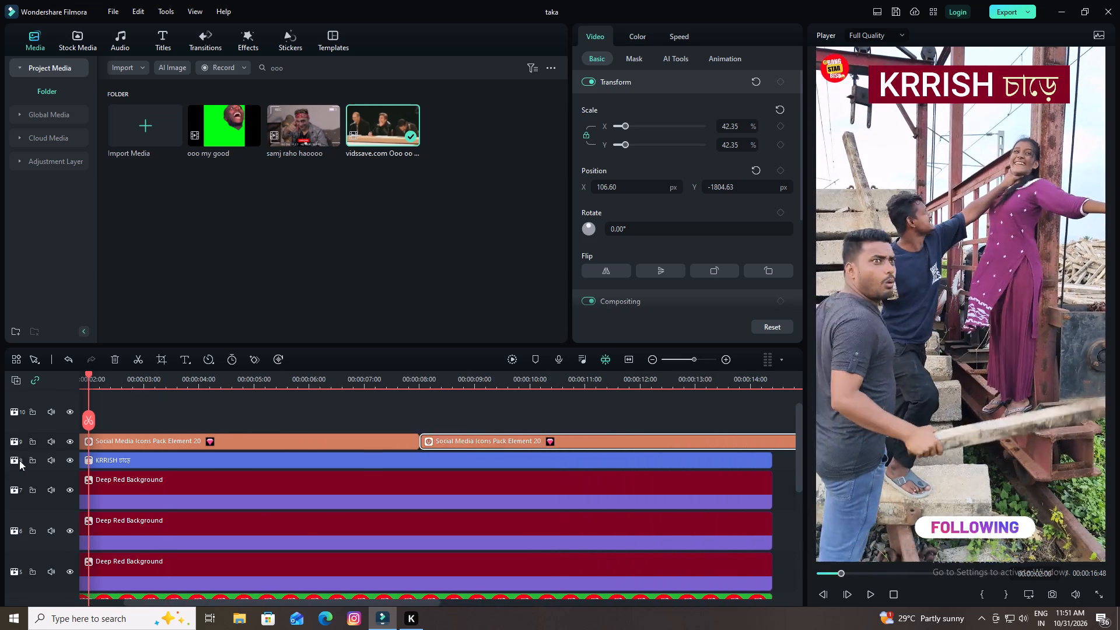
{"action": "left_click_drag", "start_coordinate": [19, 460], "coordinate": [809, 500]}
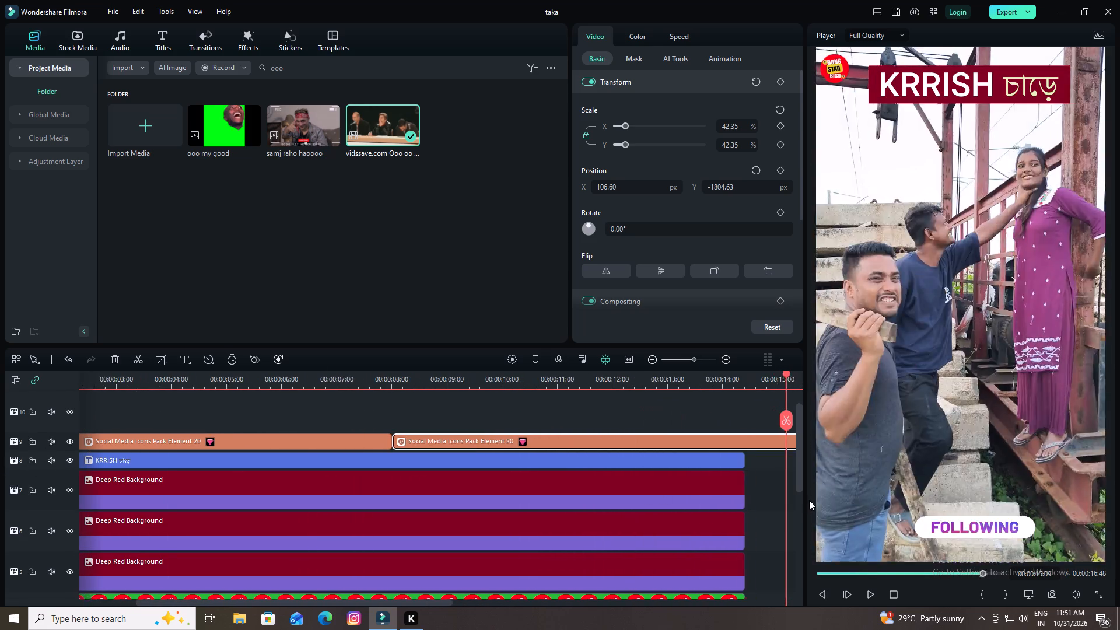
{"action": "left_click_drag", "start_coordinate": [809, 500], "coordinate": [841, 501]}
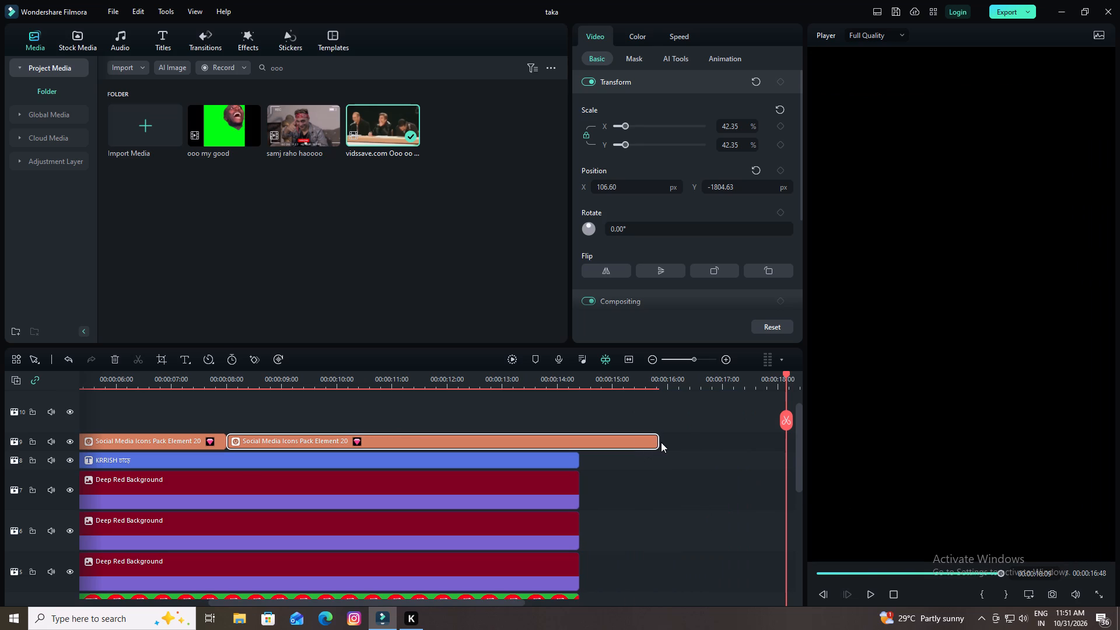
{"action": "left_click_drag", "start_coordinate": [658, 442], "coordinate": [580, 453]}
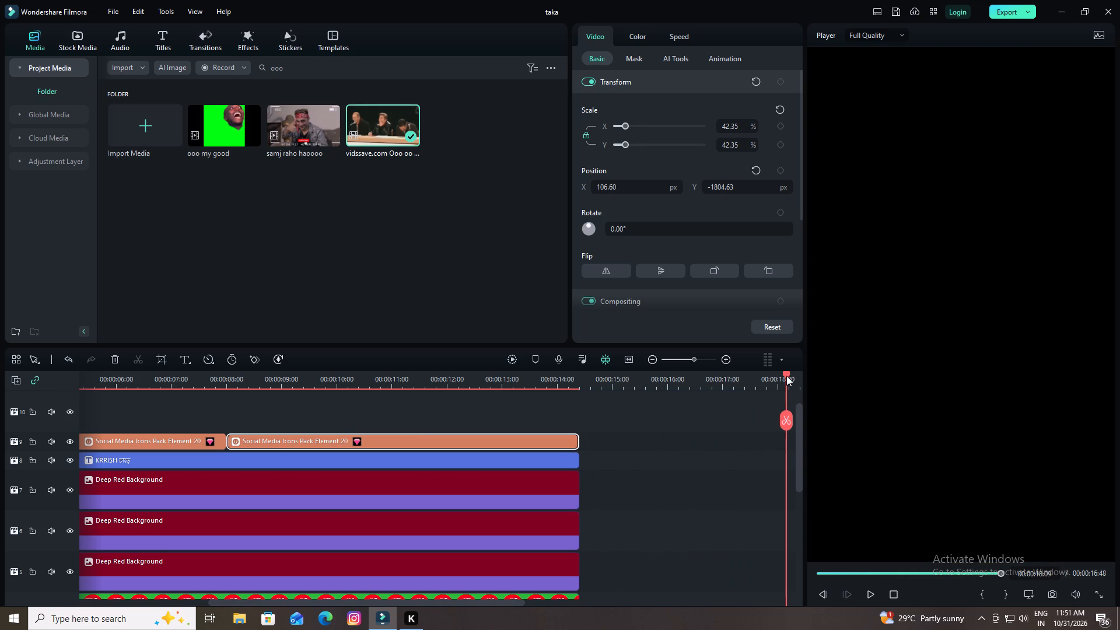
Play the whole short from 00:00:00:00 to its end to review the shortened overlays.
{"action": "left_click_drag", "start_coordinate": [786, 375], "coordinate": [5, 491]}
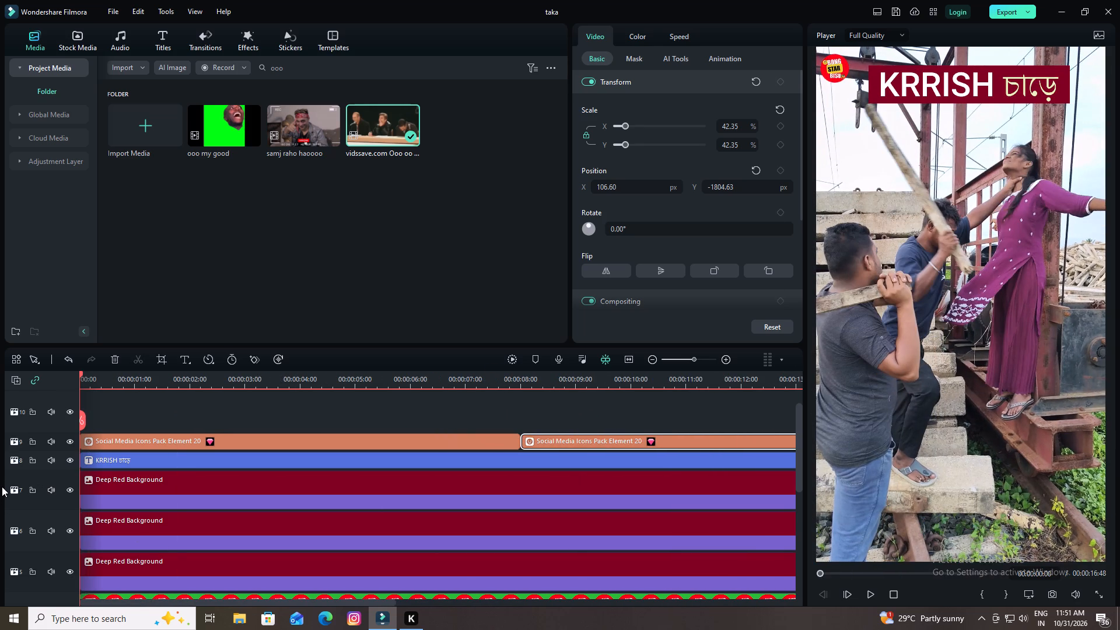
{"action": "key", "text": "space"}
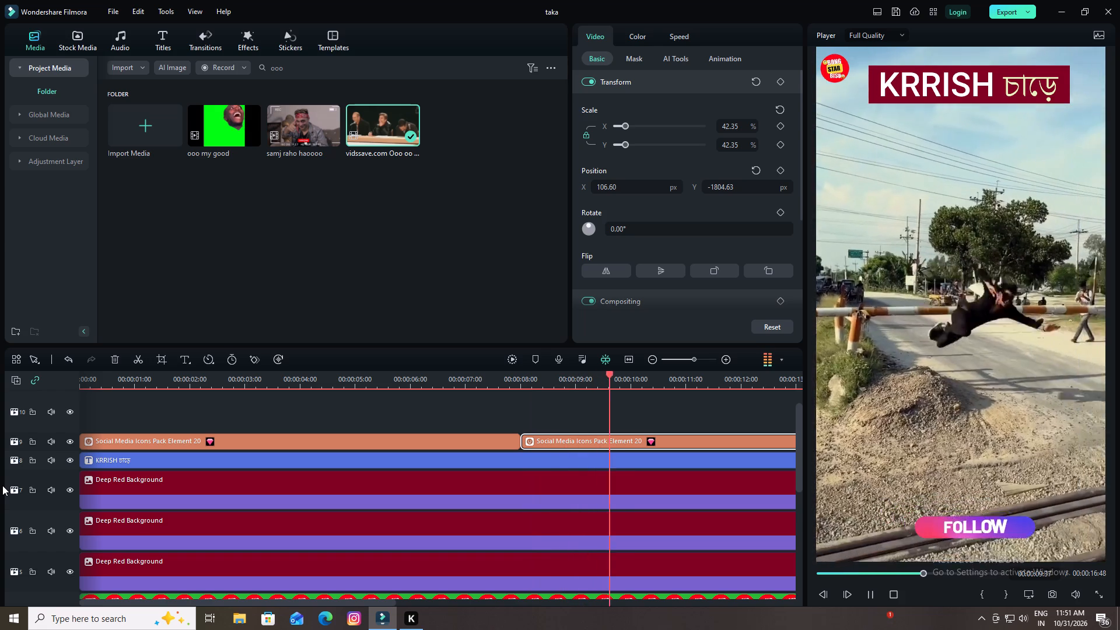
{"action": "key", "text": "space"}
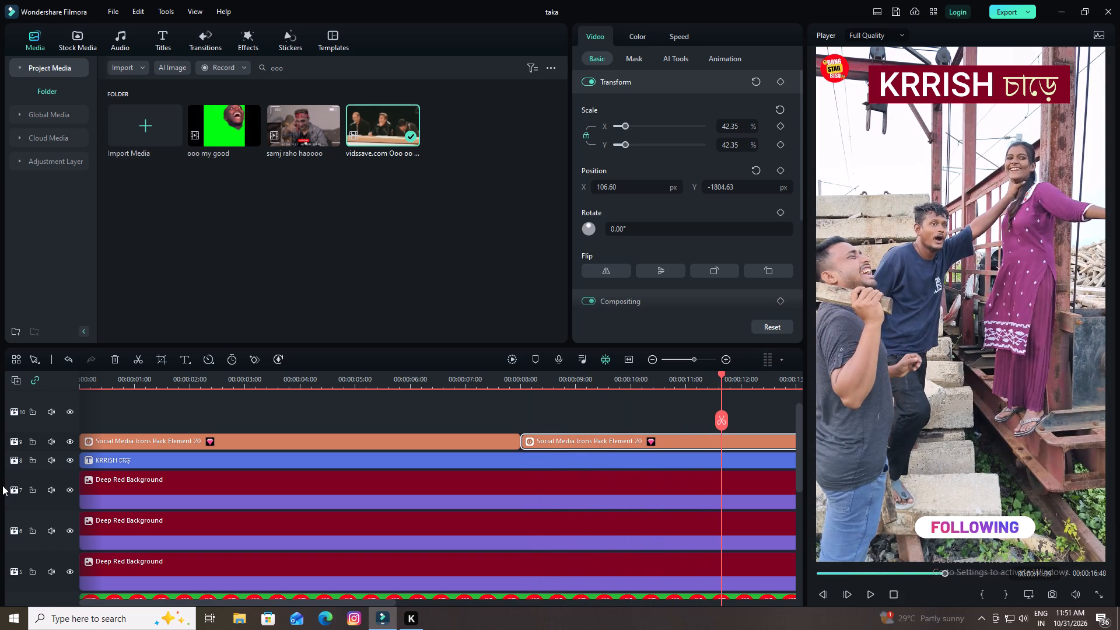
{"action": "key", "text": "space"}
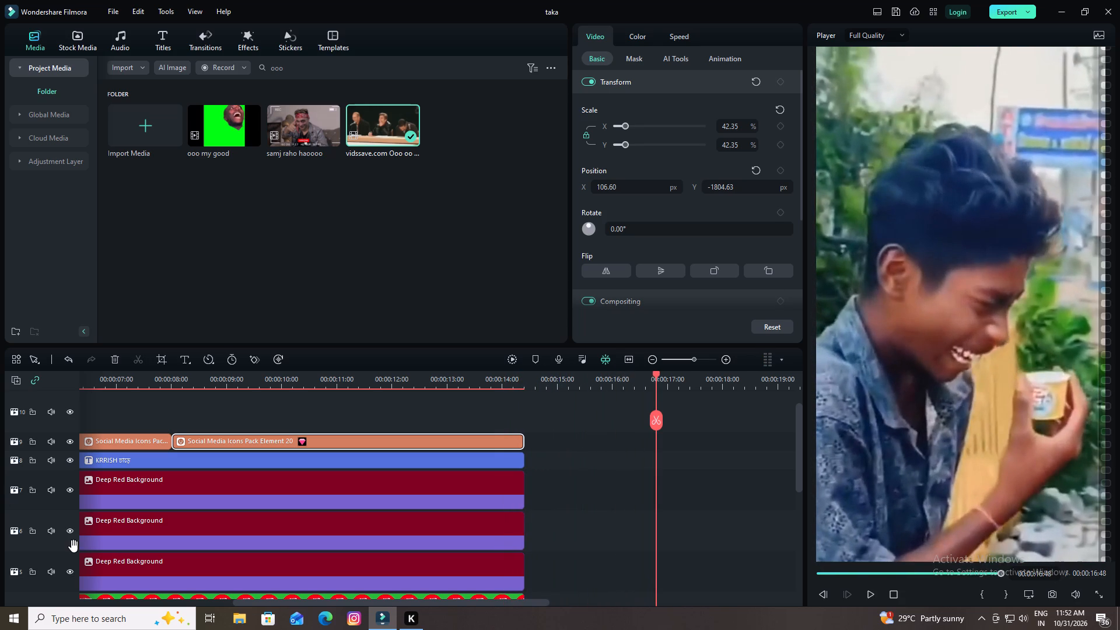
Lower the preview volume while replaying the short's opening up to about 00:00:04:00.
{"action": "left_click", "coordinate": [1081, 594]}
{"action": "left_click_drag", "start_coordinate": [1076, 551], "coordinate": [1076, 568]}
{"action": "key", "text": "space"}
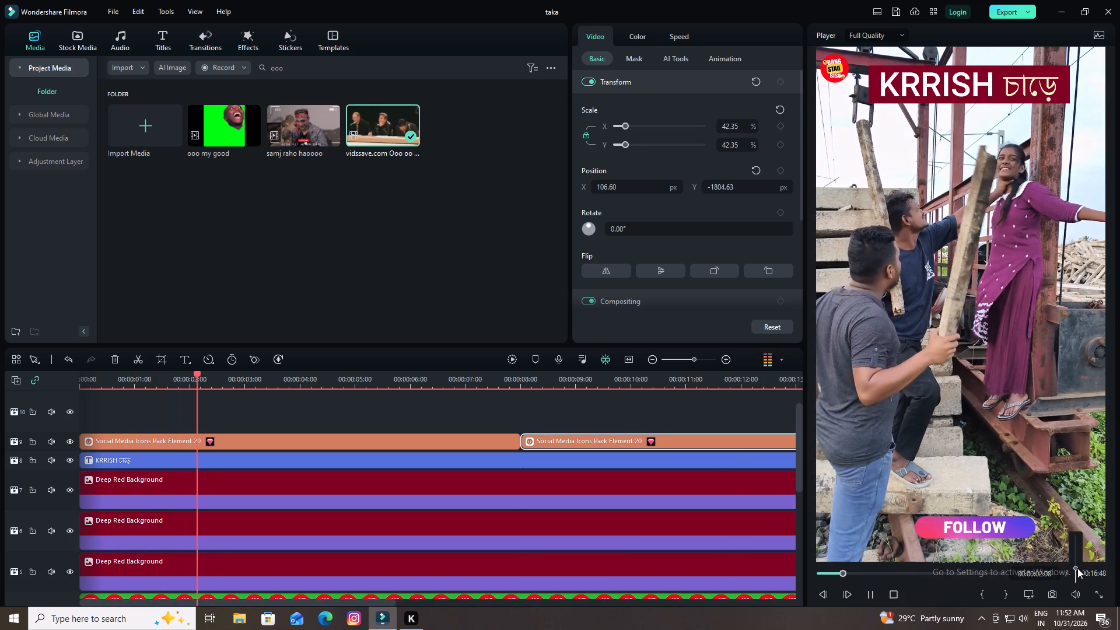
{"action": "left_click_drag", "start_coordinate": [1077, 568], "coordinate": [1078, 561]}
{"action": "key", "text": "space"}
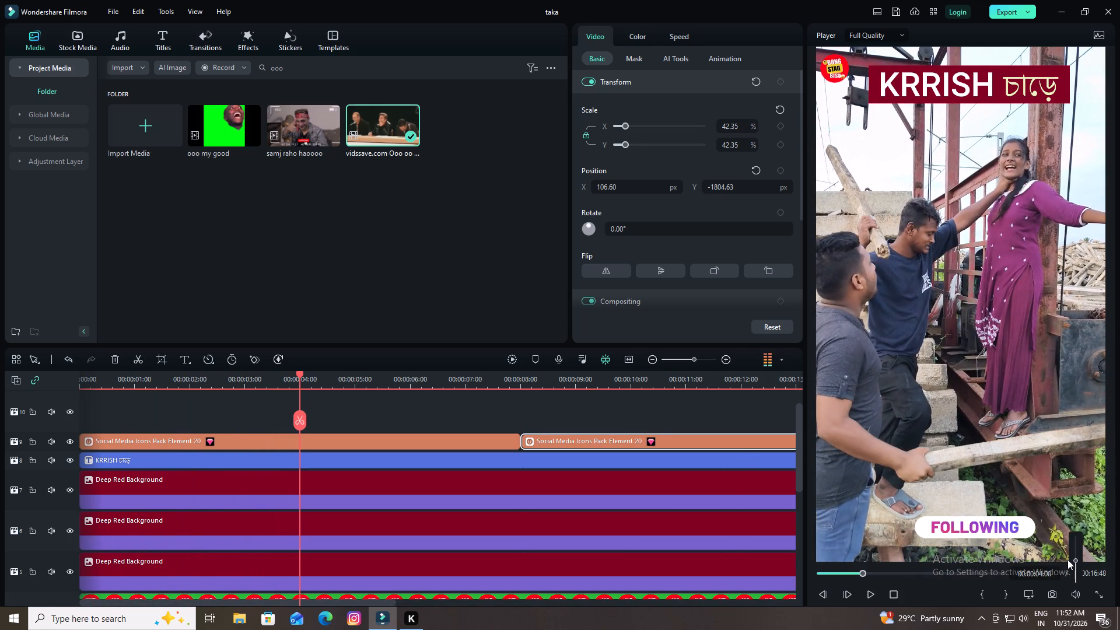
Save the project.
{"action": "key", "text": "ctrl+s"}
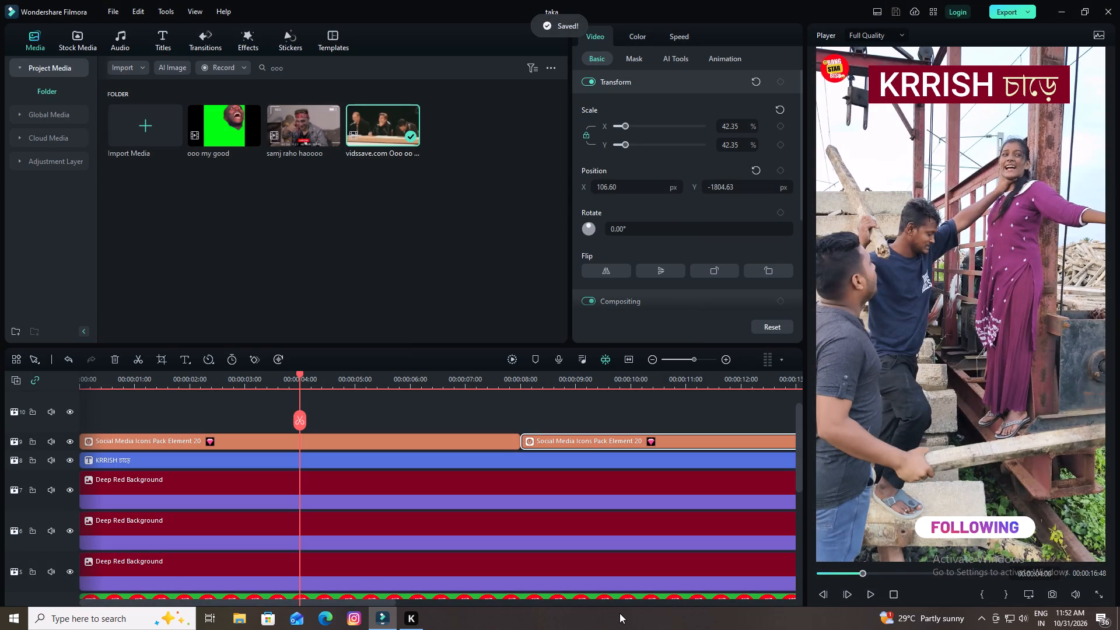
Play on into the road-barrier clip, and step back frame by frame to about 00:00:07:51 to examine the area around the title.
{"action": "key", "text": "space"}
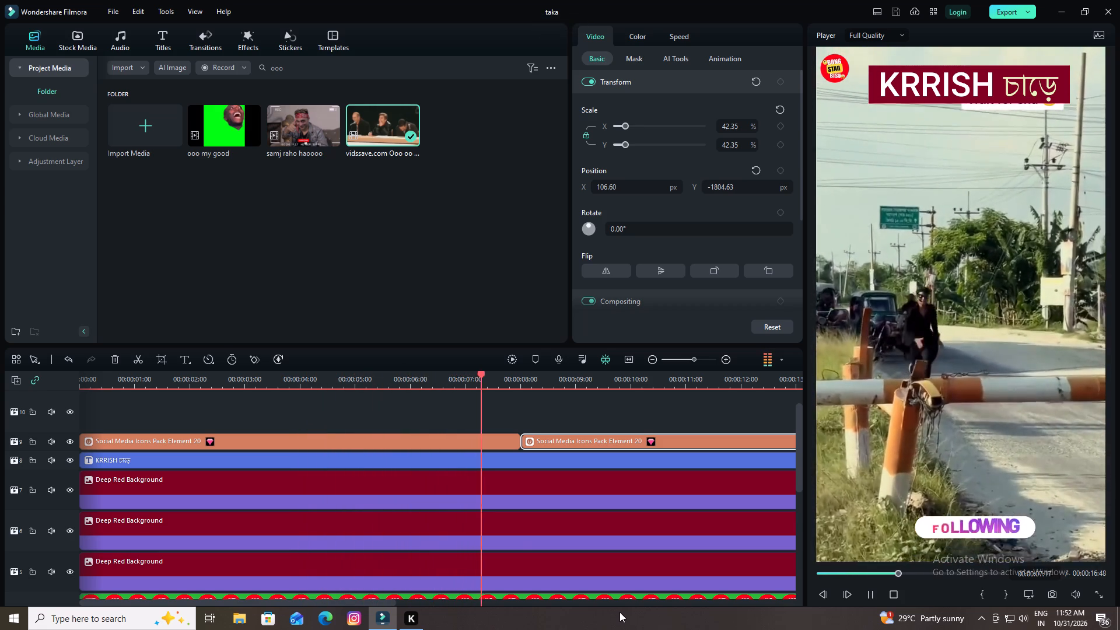
{"action": "key", "text": "space"}
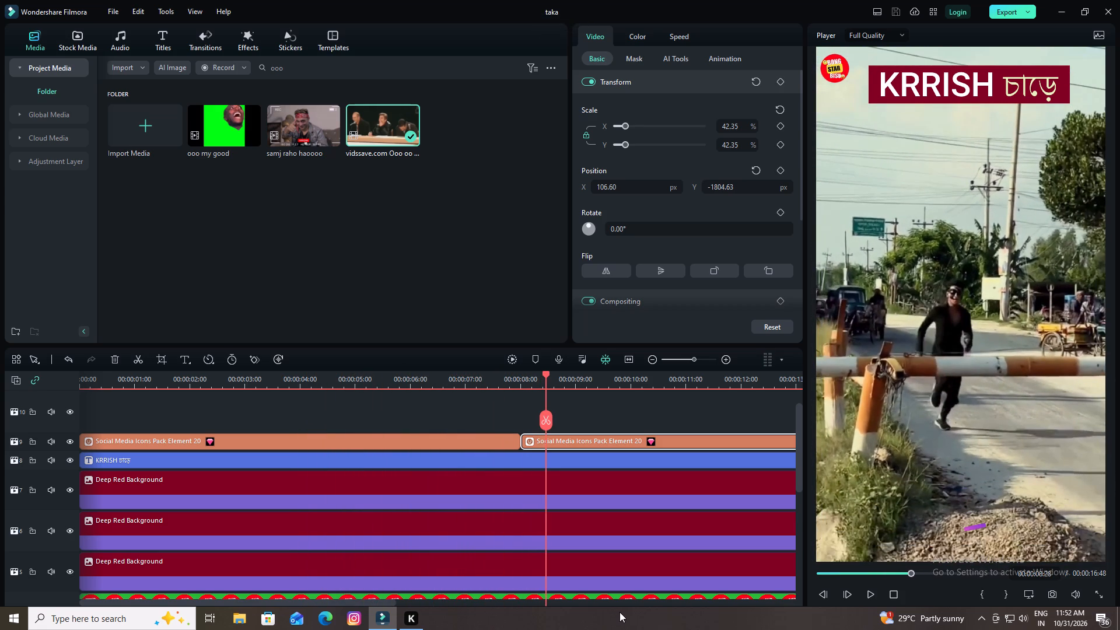
{"action": "key", "text": "Left"}
{"action": "key", "text": "Left"}
{"action": "key", "text": "Left"}
{"action": "key", "text": "Left"}
{"action": "key", "text": "Left"}
{"action": "key", "text": "Left"}
{"action": "key", "text": "Left"}
{"action": "key", "text": "Left"}
{"action": "key", "text": "Left"}
{"action": "key", "text": "Left"}
{"action": "key", "text": "Left"}
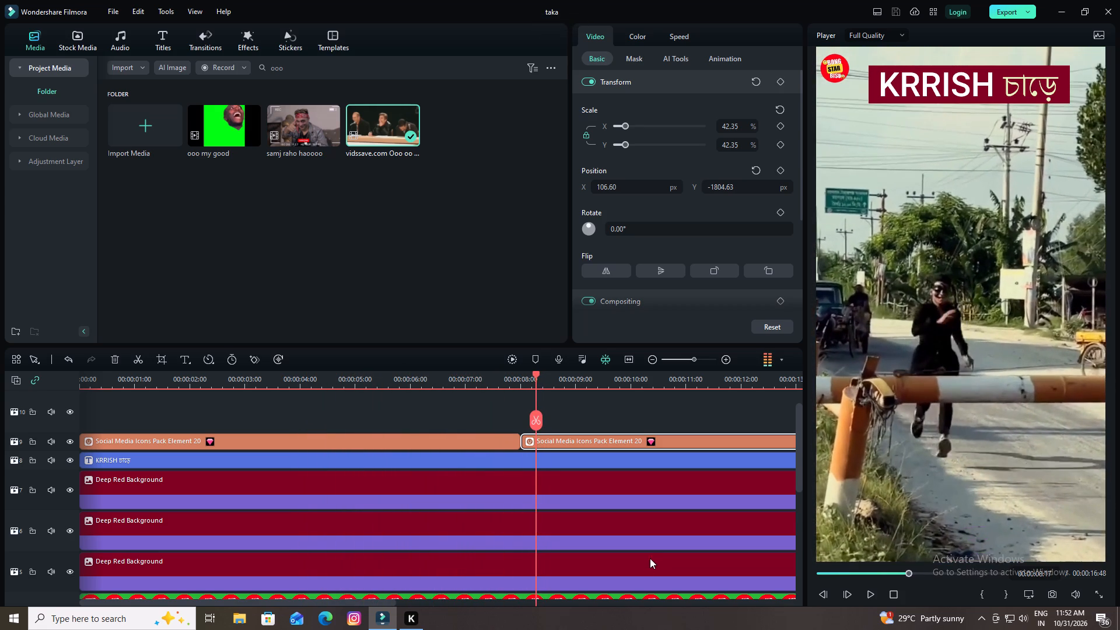
{"action": "key", "text": "Left"}
{"action": "key", "text": "Left"}
{"action": "key", "text": "Left"}
{"action": "key", "text": "Left"}
{"action": "key", "text": "Left"}
{"action": "key", "text": "Left"}
{"action": "key", "text": "Left"}
{"action": "key", "text": "Left"}
{"action": "key", "text": "Left"}
{"action": "key", "text": "Left"}
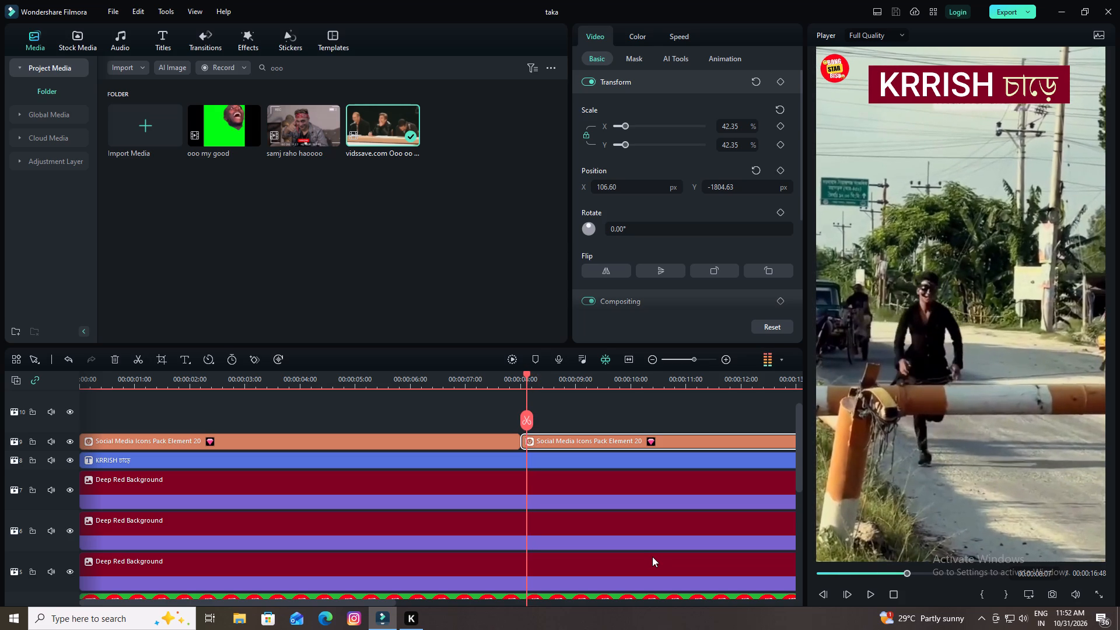
{"action": "key", "text": "Left"}
{"action": "key", "text": "Left"}
{"action": "key", "text": "Left"}
{"action": "key", "text": "Left"}
{"action": "key", "text": "Left"}
{"action": "key", "text": "Left"}
{"action": "key", "text": "Left"}
{"action": "key", "text": "Left"}
{"action": "key", "text": "Left"}
{"action": "key", "text": "Left"}
{"action": "key", "text": "Left"}
{"action": "key", "text": "Left"}
{"action": "key", "text": "Left"}
{"action": "key", "text": "Left"}
{"action": "key", "text": "Left"}
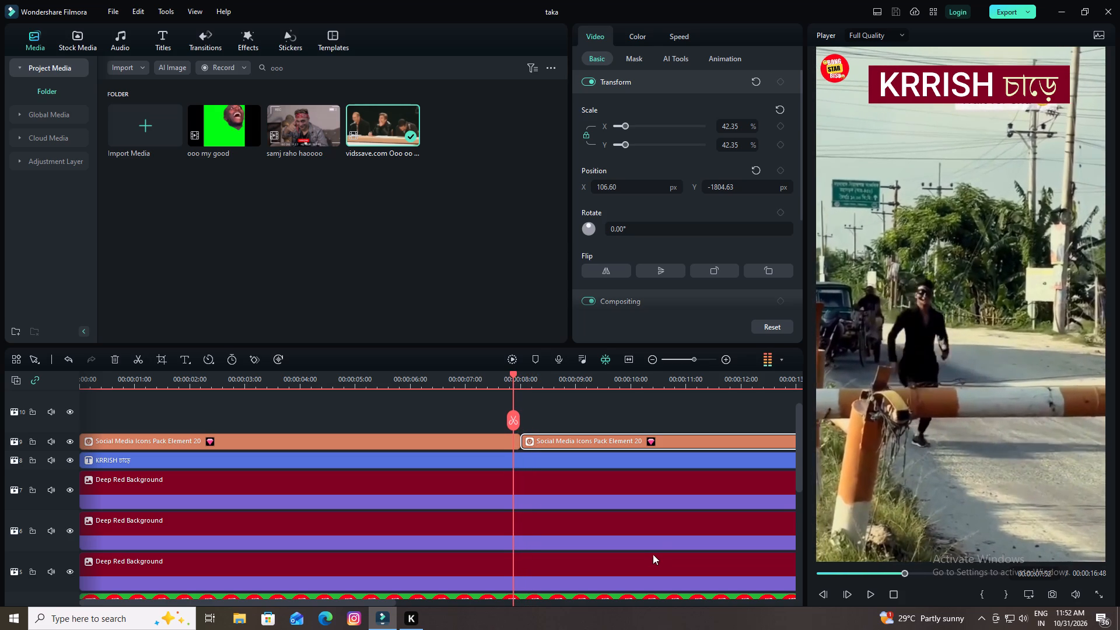
{"action": "key", "text": "Left"}
Move the KRRISH title straight down in the frame by roughly half its height.
{"action": "left_click", "coordinate": [999, 99]}
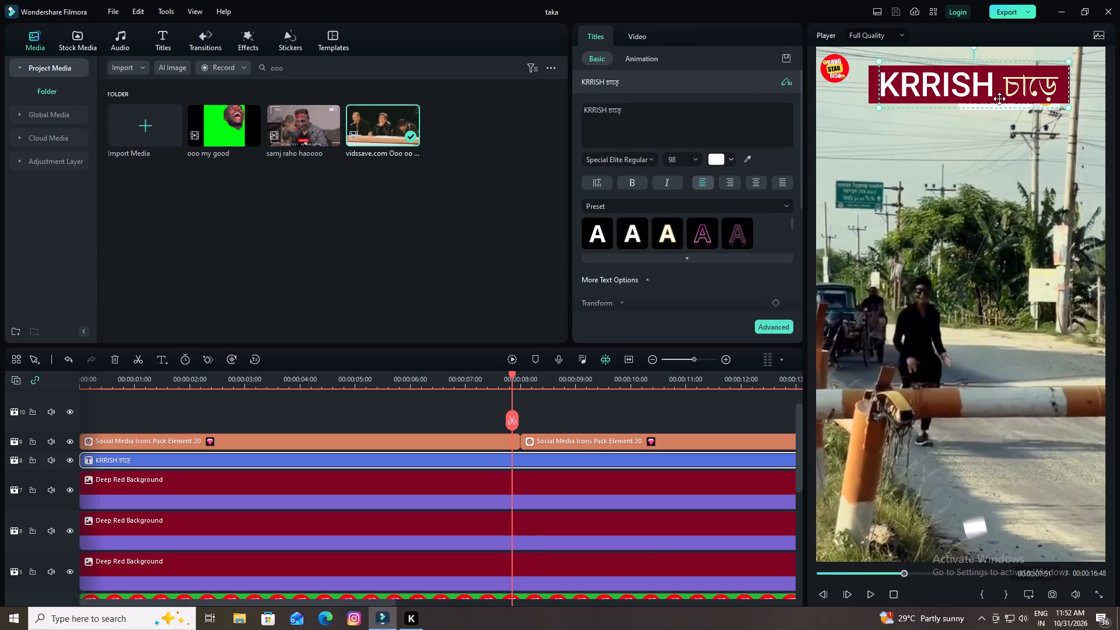
{"action": "left_click_drag", "start_coordinate": [999, 99], "coordinate": [1001, 124]}
Move the three Deep Red Background pieces straight down by roughly a third of their height, keeping them aligned as one banner.
{"action": "left_click", "coordinate": [1004, 82]}
{"action": "left_click", "coordinate": [1022, 76]}
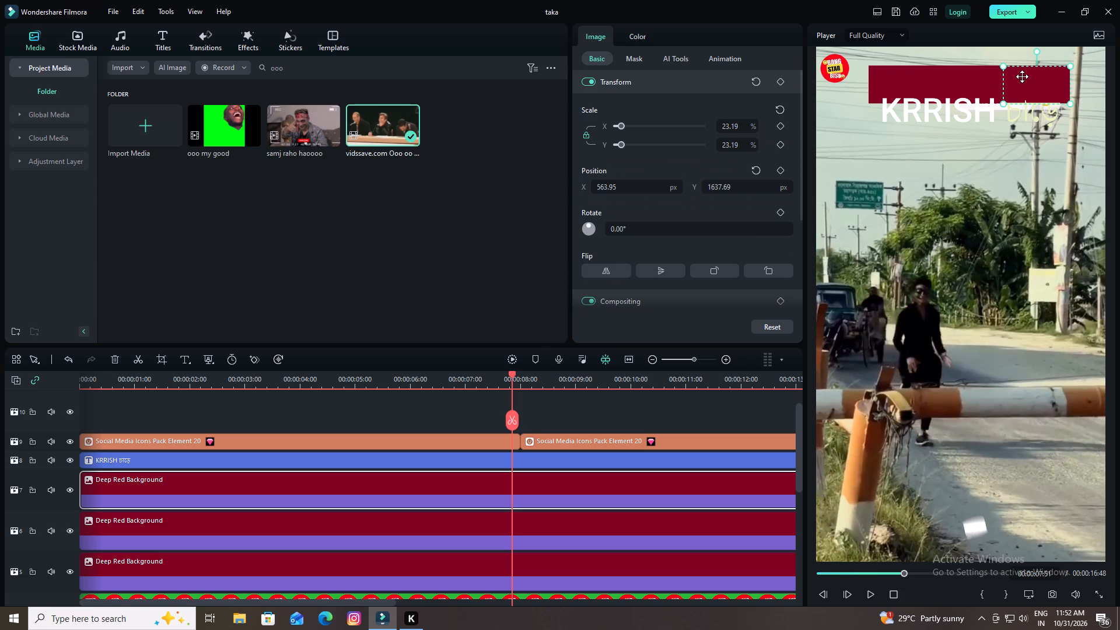
{"action": "left_click", "coordinate": [981, 75]}
{"action": "left_click", "coordinate": [894, 77]}
{"action": "left_click", "coordinate": [982, 74]}
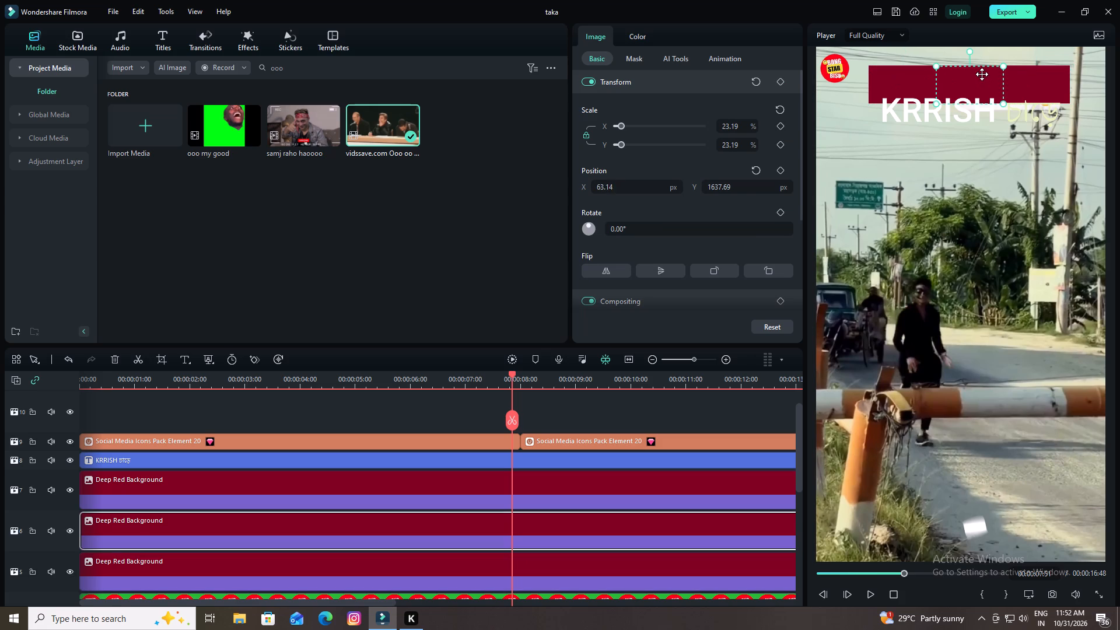
{"action": "left_click", "coordinate": [1024, 74]}
{"action": "left_click", "coordinate": [913, 85]}
{"action": "left_click", "coordinate": [982, 76]}
{"action": "left_click", "coordinate": [1020, 75]}
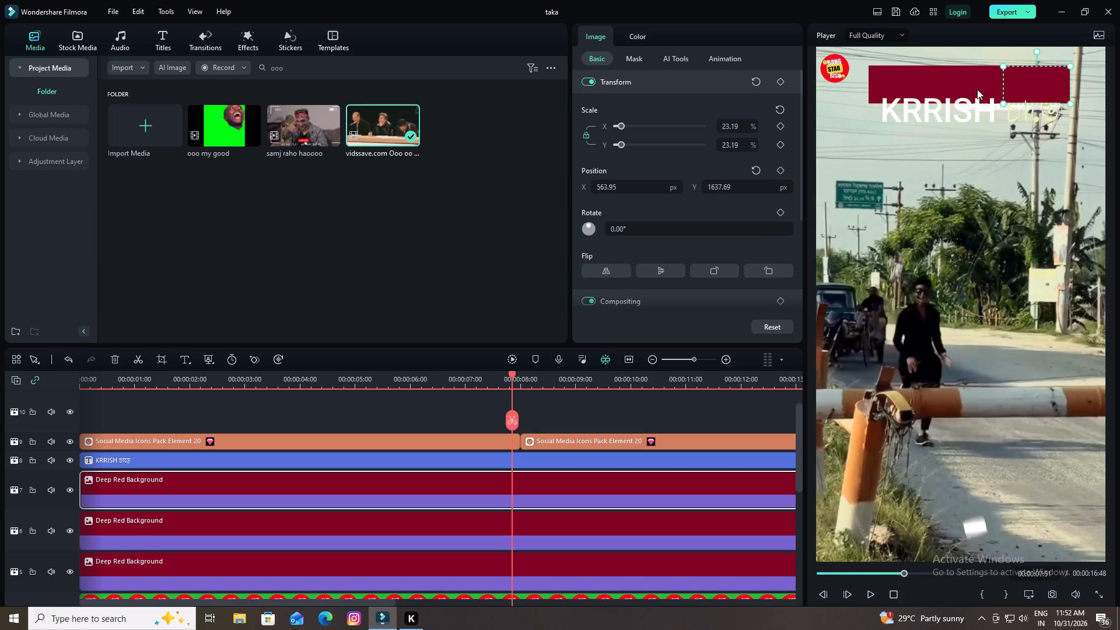
{"action": "left_click", "coordinate": [894, 80]}
{"action": "left_click_drag", "start_coordinate": [894, 80], "coordinate": [895, 85]}
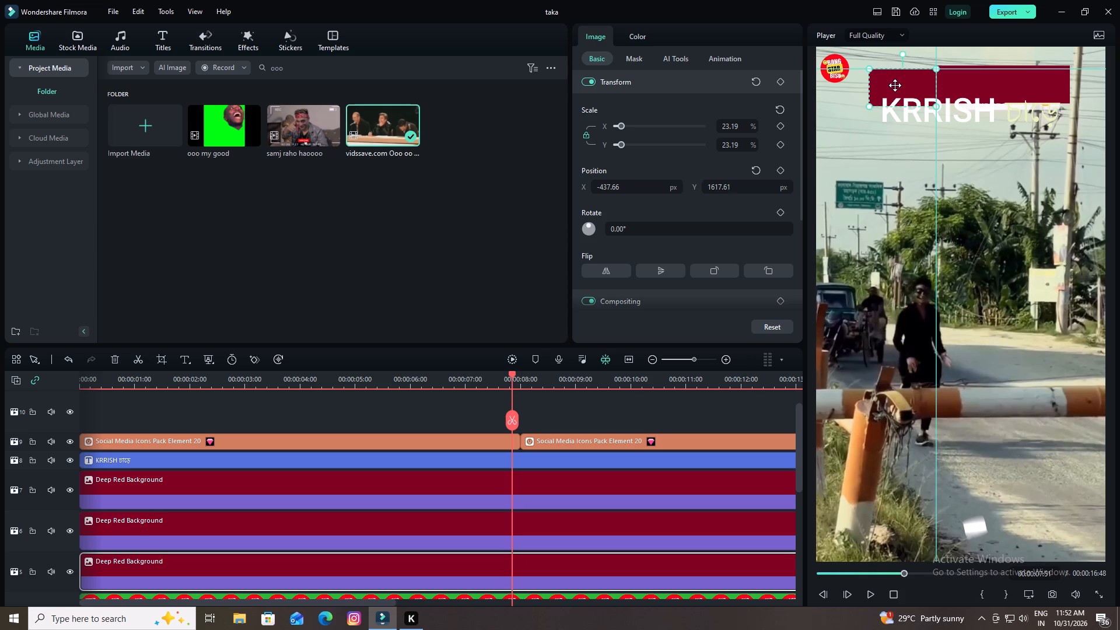
{"action": "left_click_drag", "start_coordinate": [895, 85], "coordinate": [895, 91]}
{"action": "left_click", "coordinate": [960, 73]}
{"action": "left_click_drag", "start_coordinate": [960, 73], "coordinate": [961, 103]}
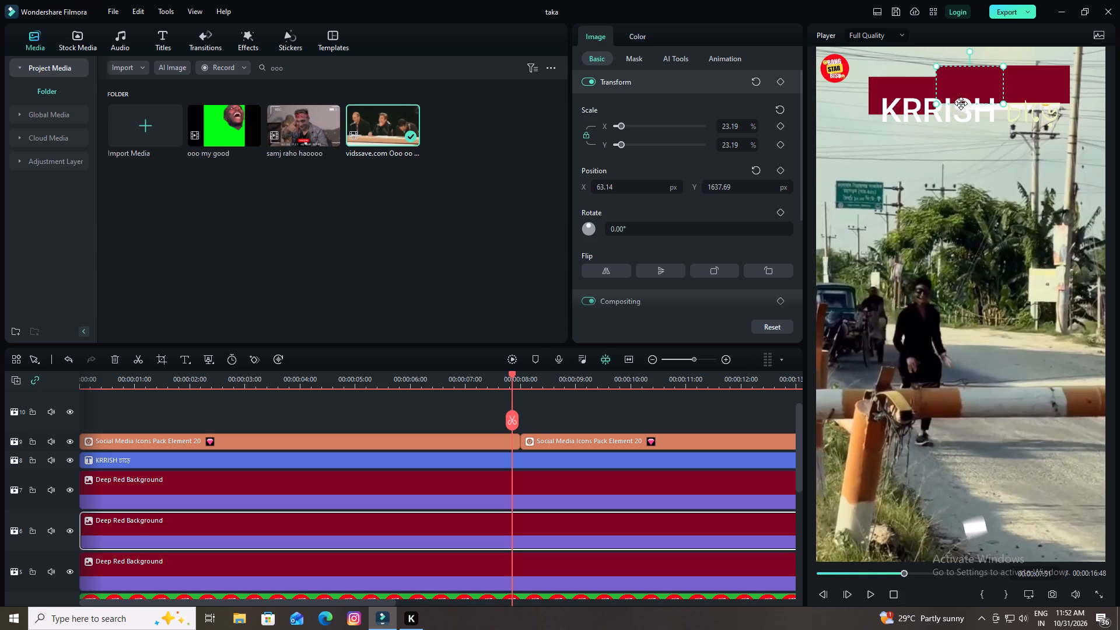
{"action": "left_click_drag", "start_coordinate": [961, 103], "coordinate": [961, 104]}
{"action": "left_click_drag", "start_coordinate": [959, 80], "coordinate": [959, 92]}
{"action": "left_click", "coordinate": [1028, 73]}
{"action": "left_click_drag", "start_coordinate": [1028, 73], "coordinate": [1029, 82]}
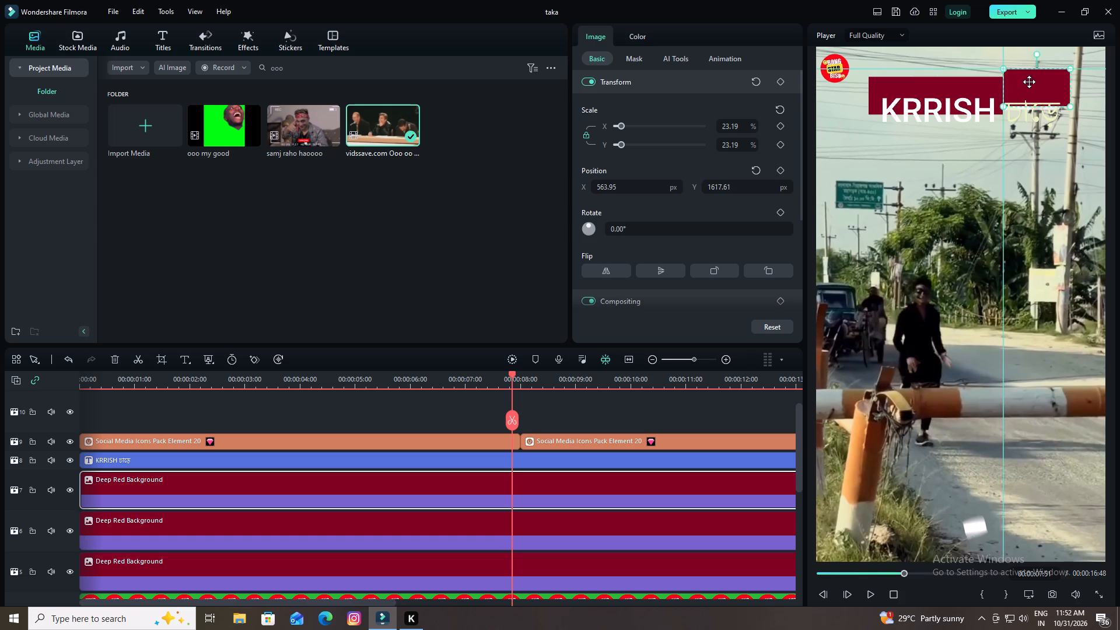
{"action": "left_click_drag", "start_coordinate": [1029, 82], "coordinate": [1030, 85]}
Move the KRRISH title up so that it sits centred on the red banner.
{"action": "left_click", "coordinate": [922, 111]}
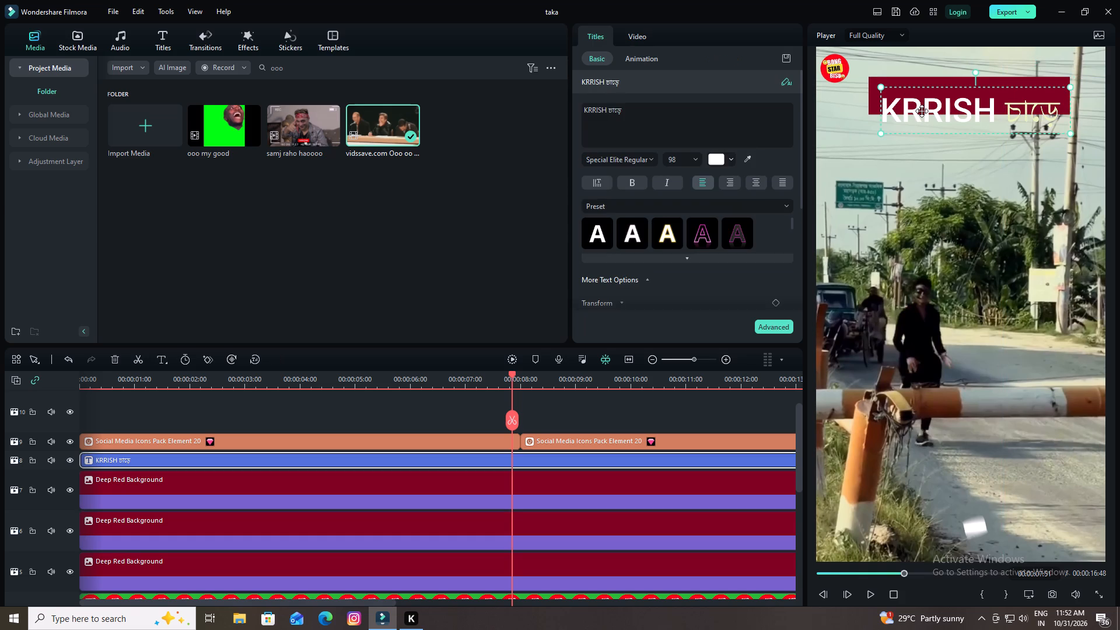
{"action": "left_click_drag", "start_coordinate": [922, 111], "coordinate": [918, 95]}
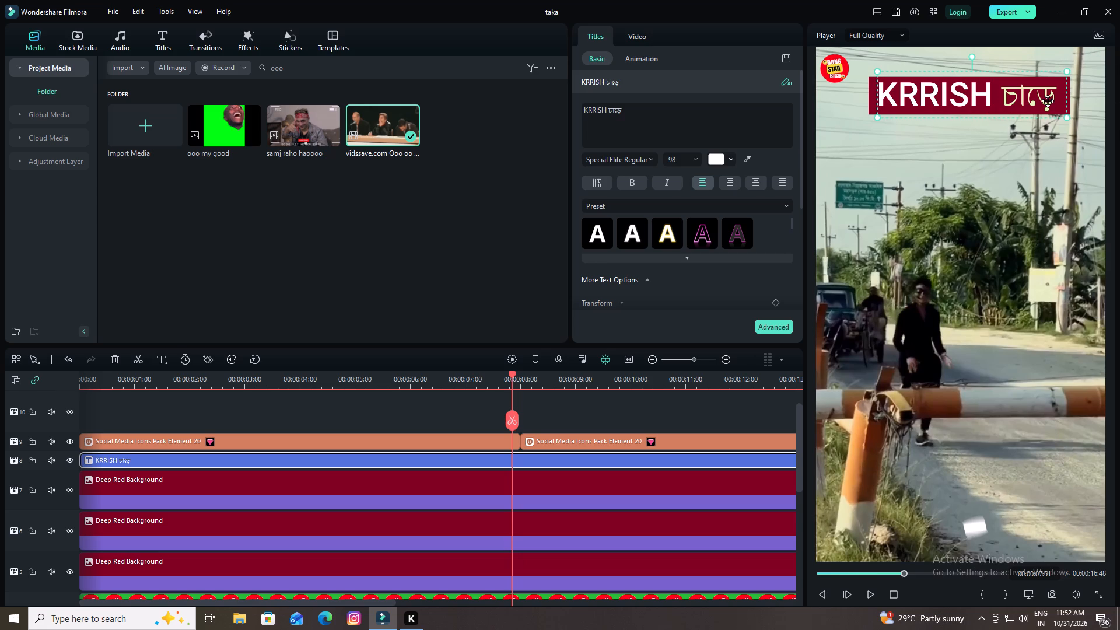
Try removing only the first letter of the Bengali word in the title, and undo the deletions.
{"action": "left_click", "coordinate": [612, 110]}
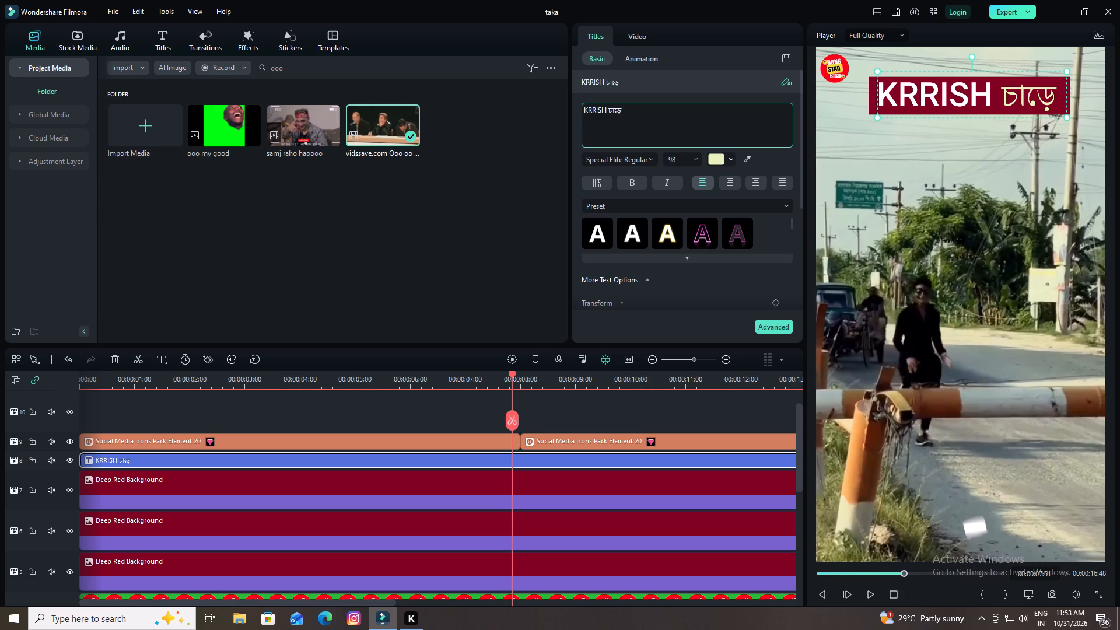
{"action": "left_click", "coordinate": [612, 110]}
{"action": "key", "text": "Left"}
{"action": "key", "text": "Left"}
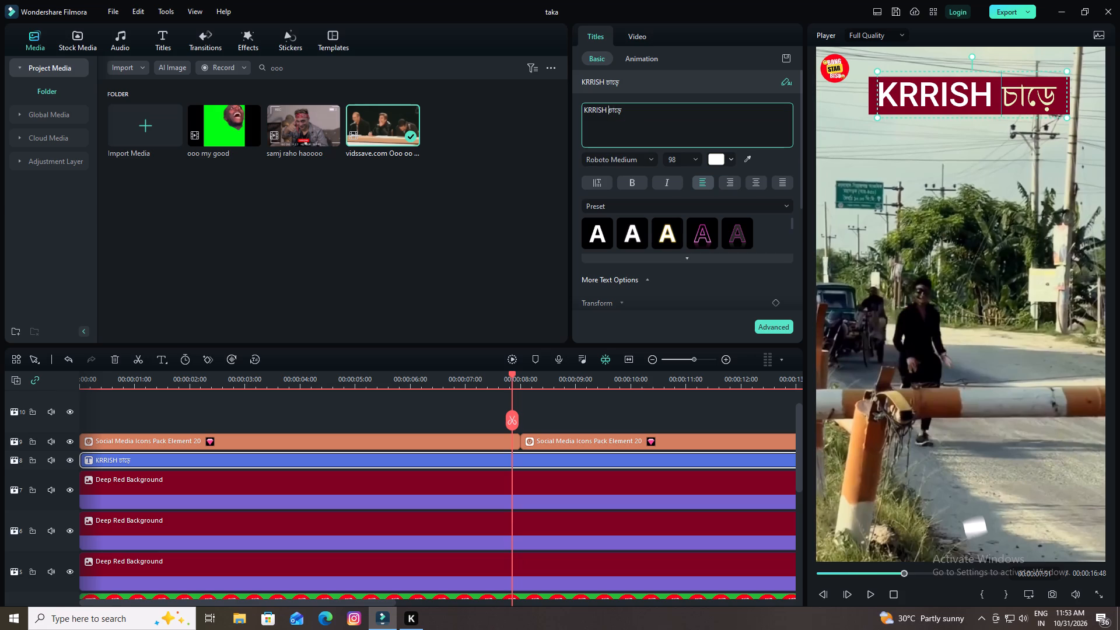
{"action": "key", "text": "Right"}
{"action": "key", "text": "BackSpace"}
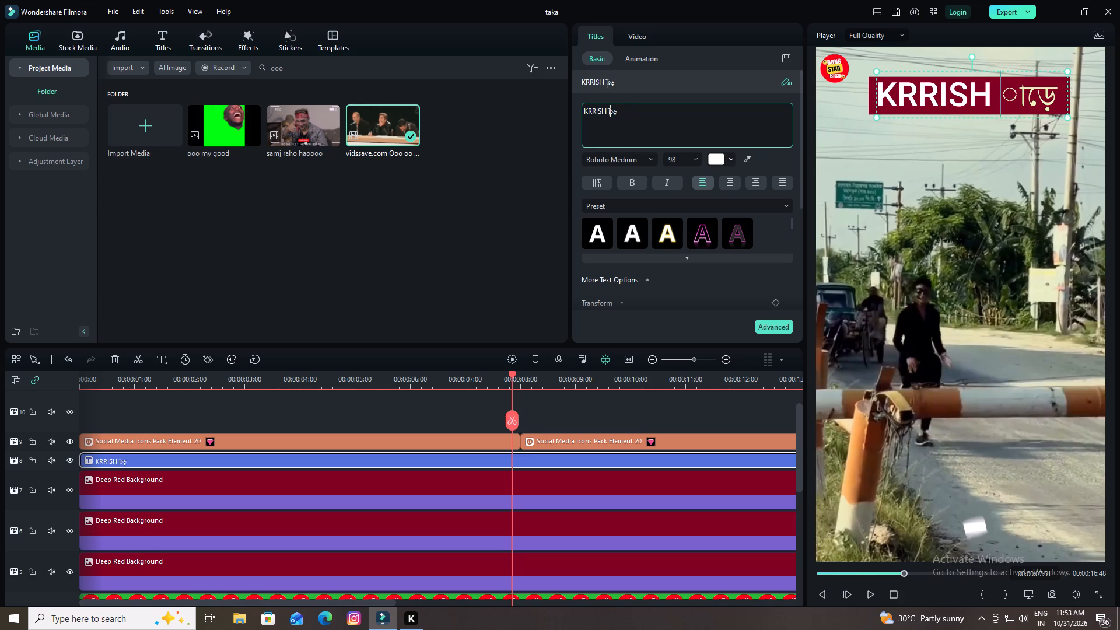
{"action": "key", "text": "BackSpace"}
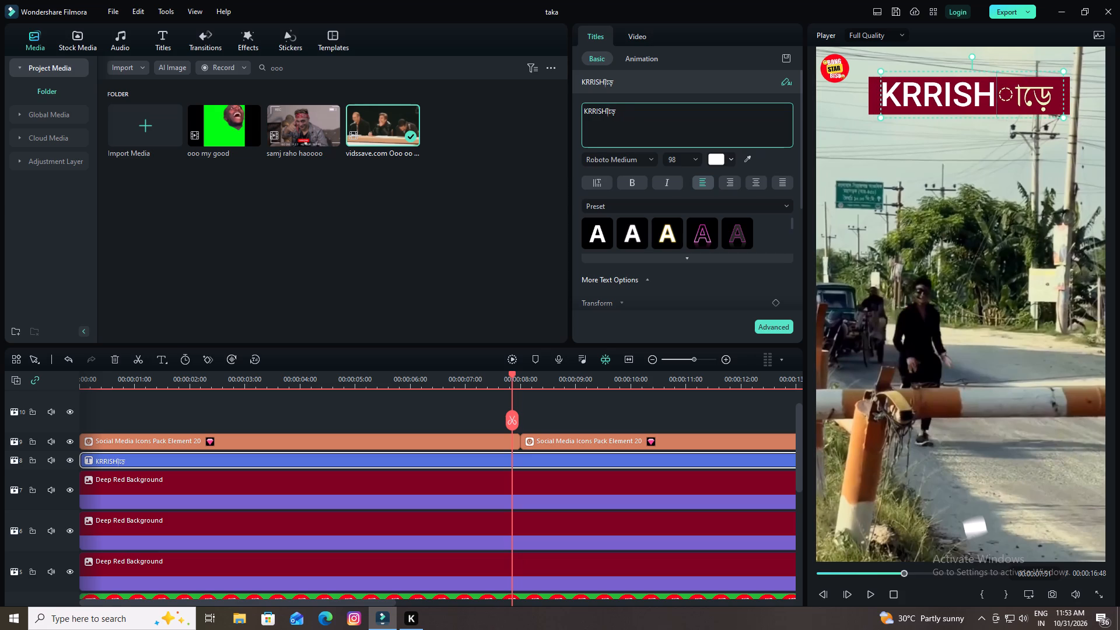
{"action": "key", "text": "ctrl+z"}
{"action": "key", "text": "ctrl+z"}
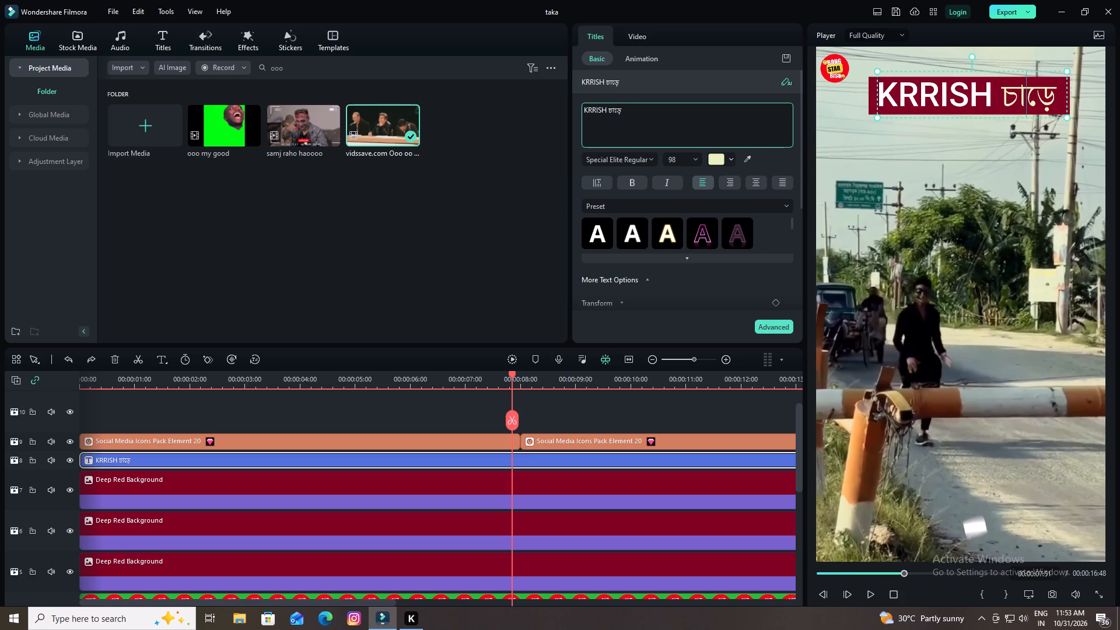
Delete the whole Bengali word after KRRISH from the title text.
{"action": "left_click", "coordinate": [653, 110]}
{"action": "key", "text": "BackSpace"}
{"action": "key", "text": "BackSpace"}
{"action": "key", "text": "BackSpace"}
{"action": "key", "text": "BackSpace"}
{"action": "key", "text": "BackSpace"}
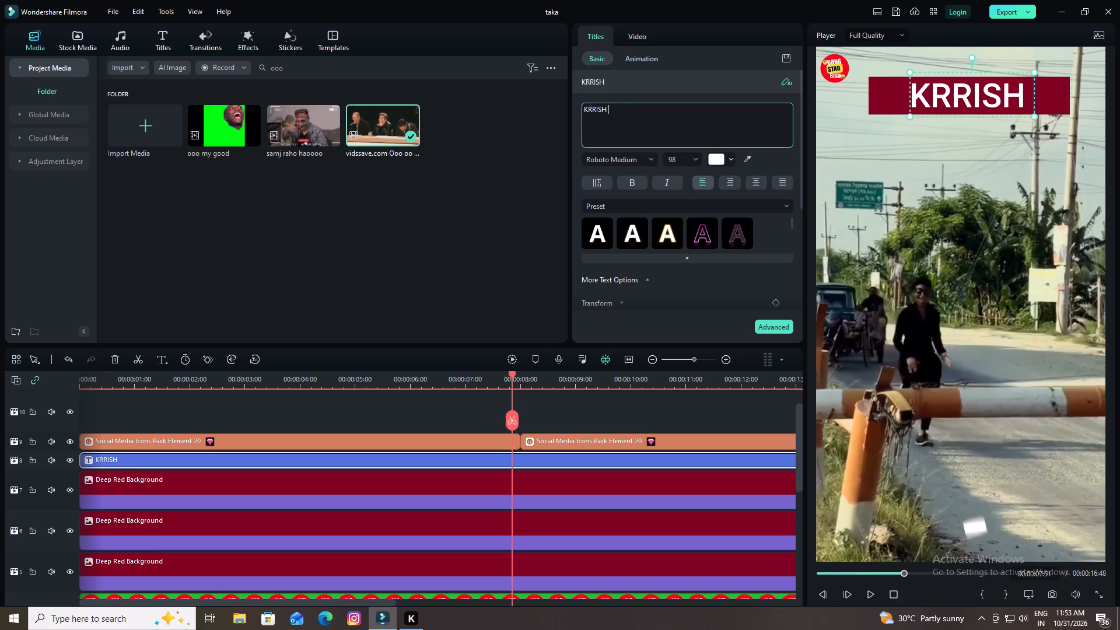
Switch the input language to Bangla phonetic and add the word গারে after KRRISH in the title.
{"action": "left_click", "coordinate": [1044, 623]}
{"action": "left_click", "coordinate": [1037, 561]}
{"action": "type", "text": "gara"}
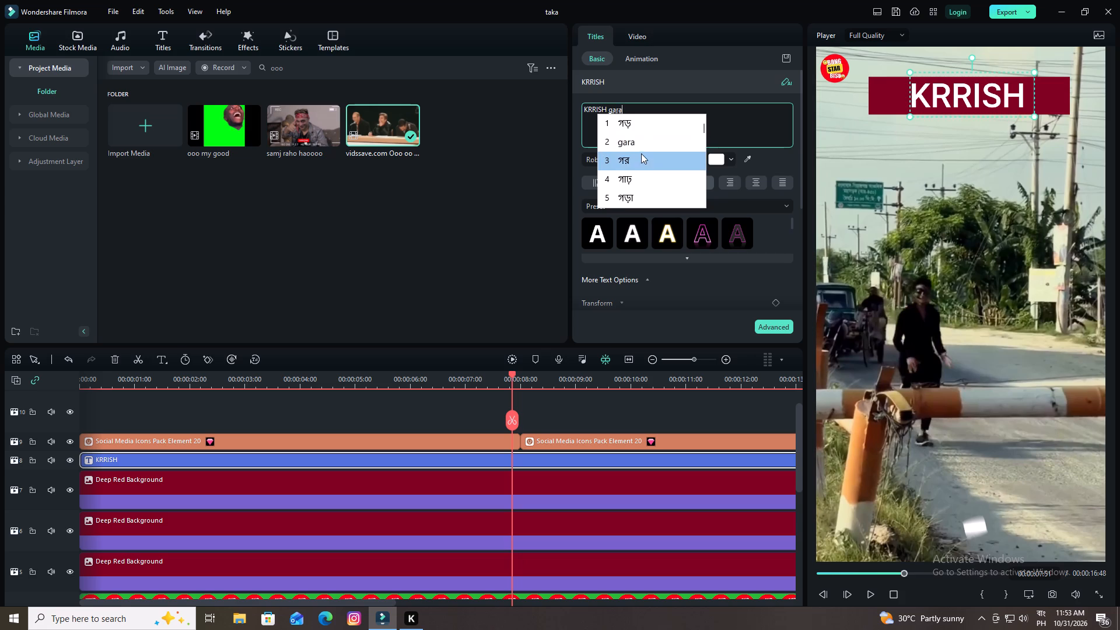
{"action": "key", "text": "BackSpace"}
{"action": "key", "text": "e"}
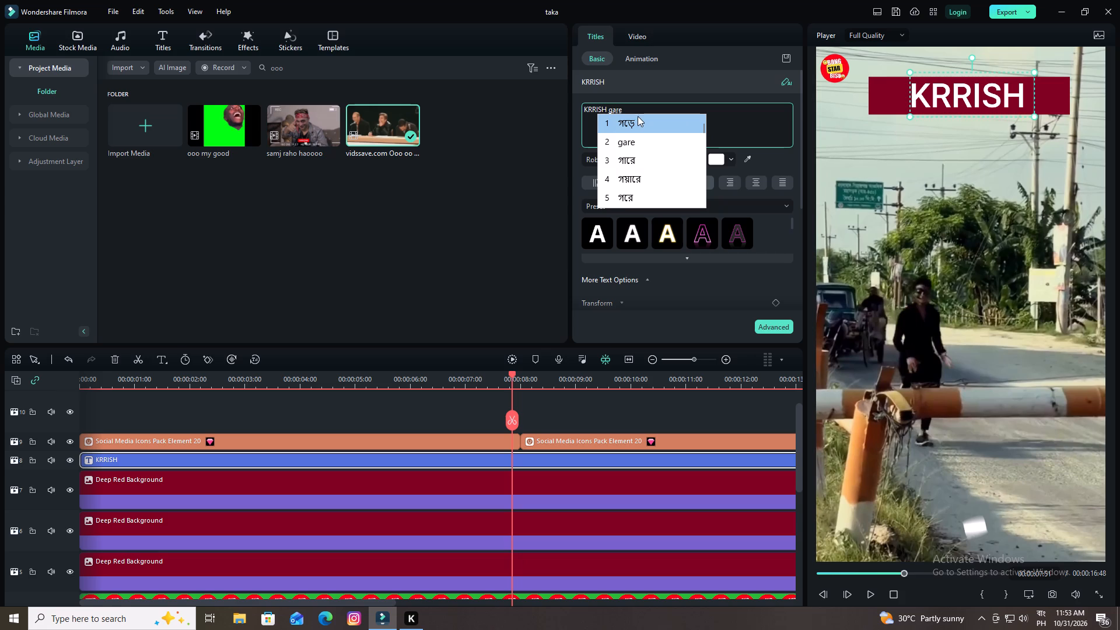
{"action": "key", "text": "BackSpace"}
{"action": "key", "text": "BackSpace"}
{"action": "key", "text": "BackSpace"}
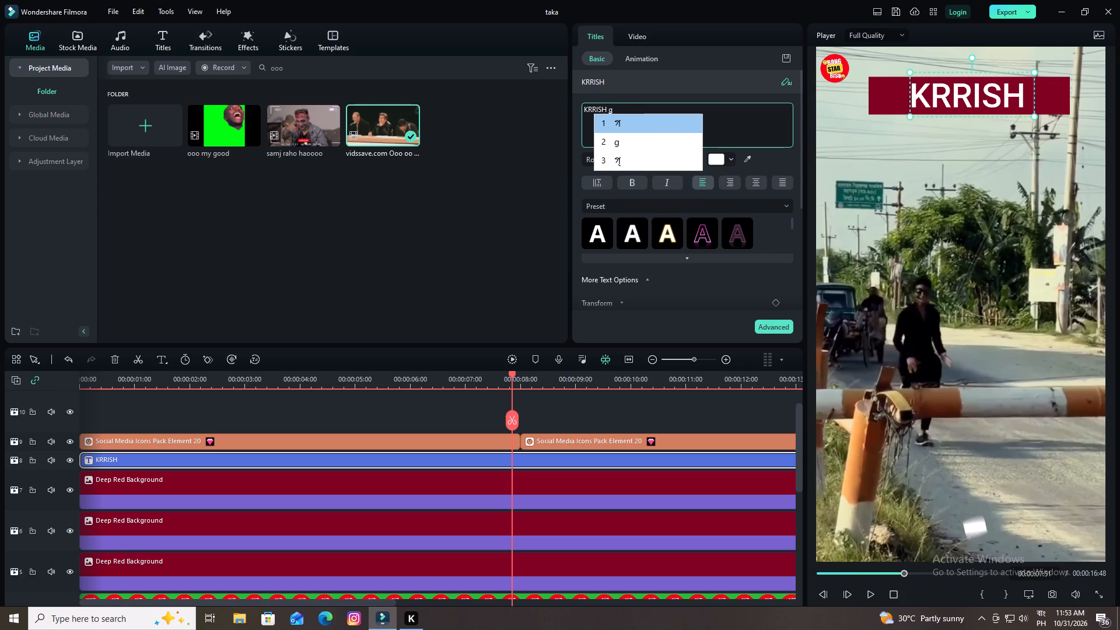
{"action": "type", "text": "er"}
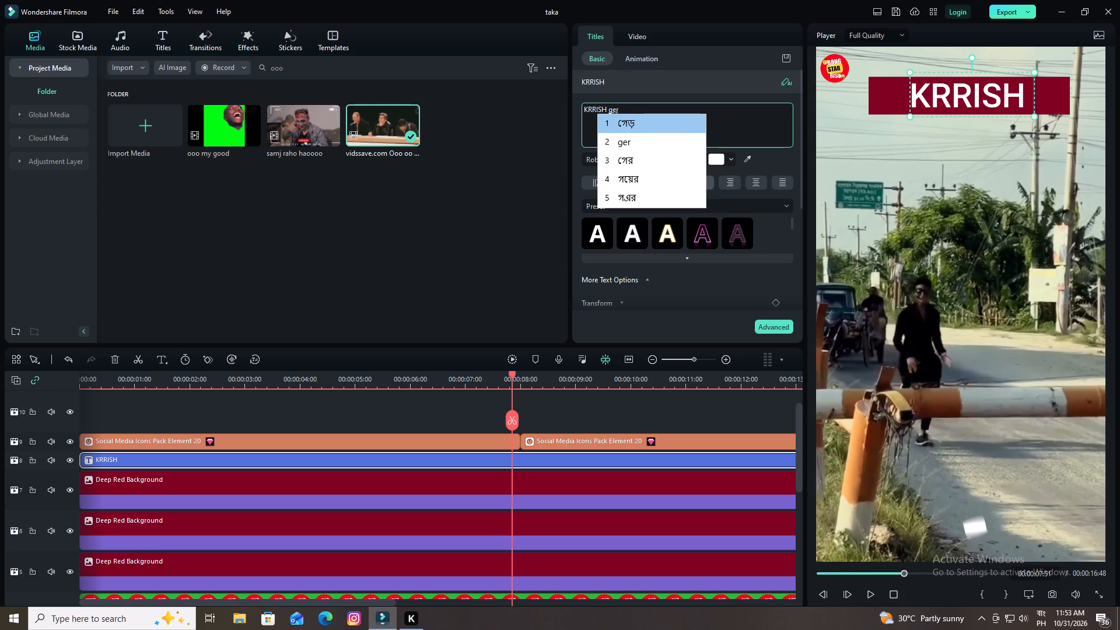
{"action": "key", "text": "e"}
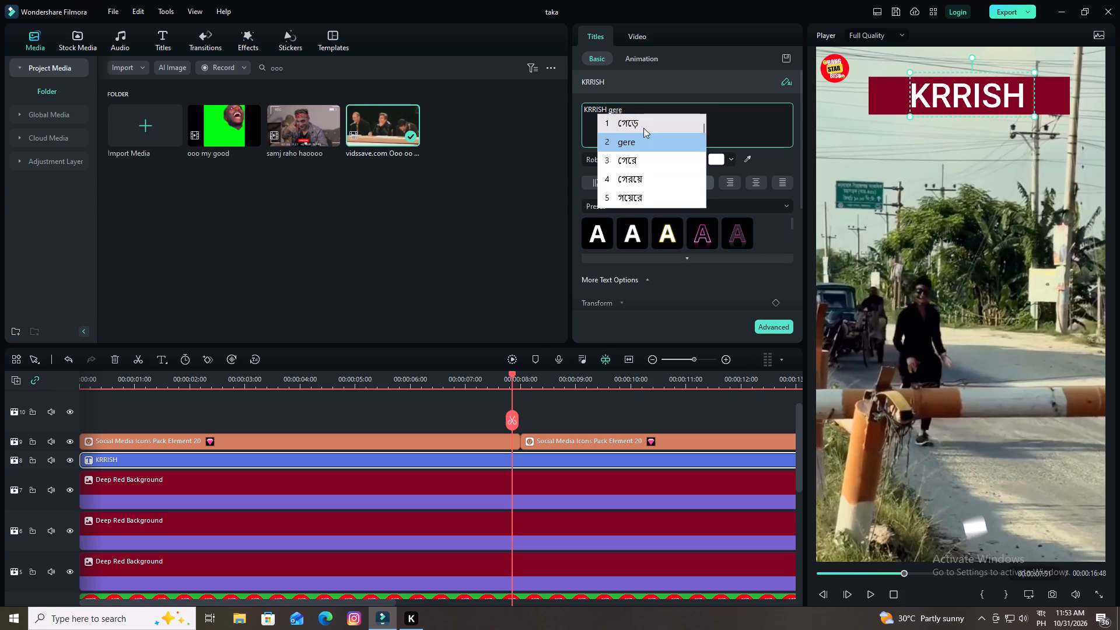
{"action": "key", "text": "BackSpace"}
{"action": "key", "text": "BackSpace"}
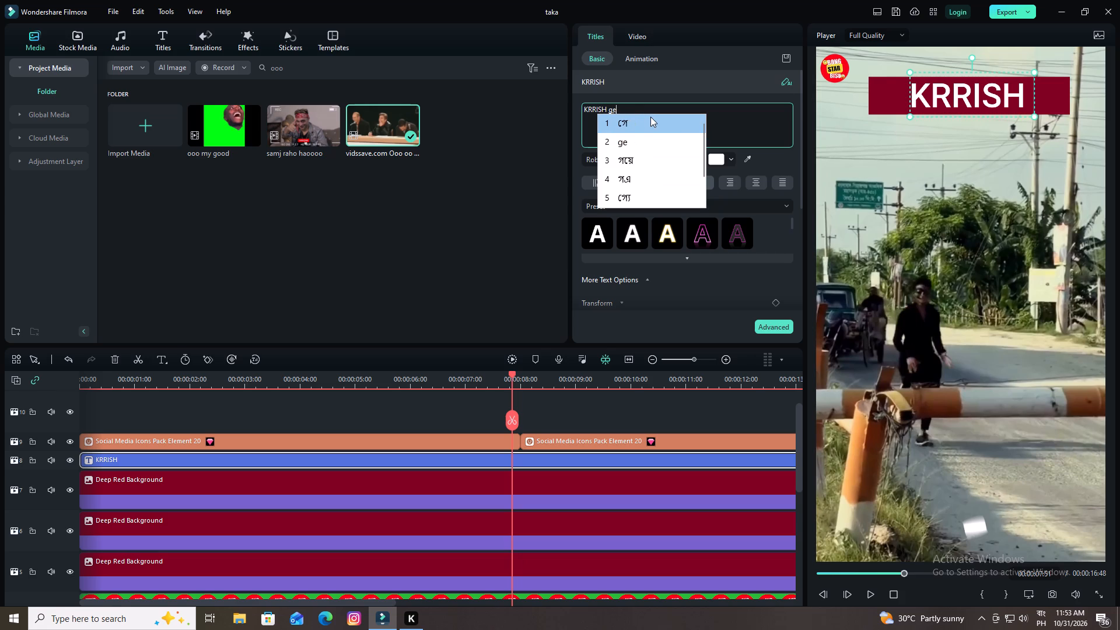
{"action": "key", "text": "BackSpace"}
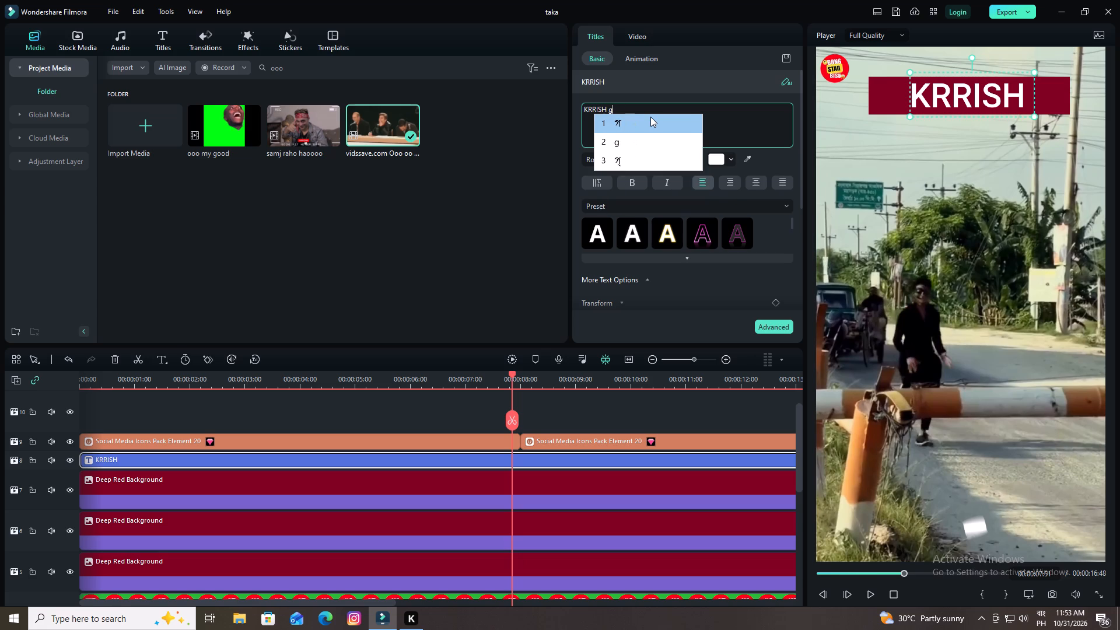
{"action": "key", "text": "a"}
{"action": "type", "text": "re"}
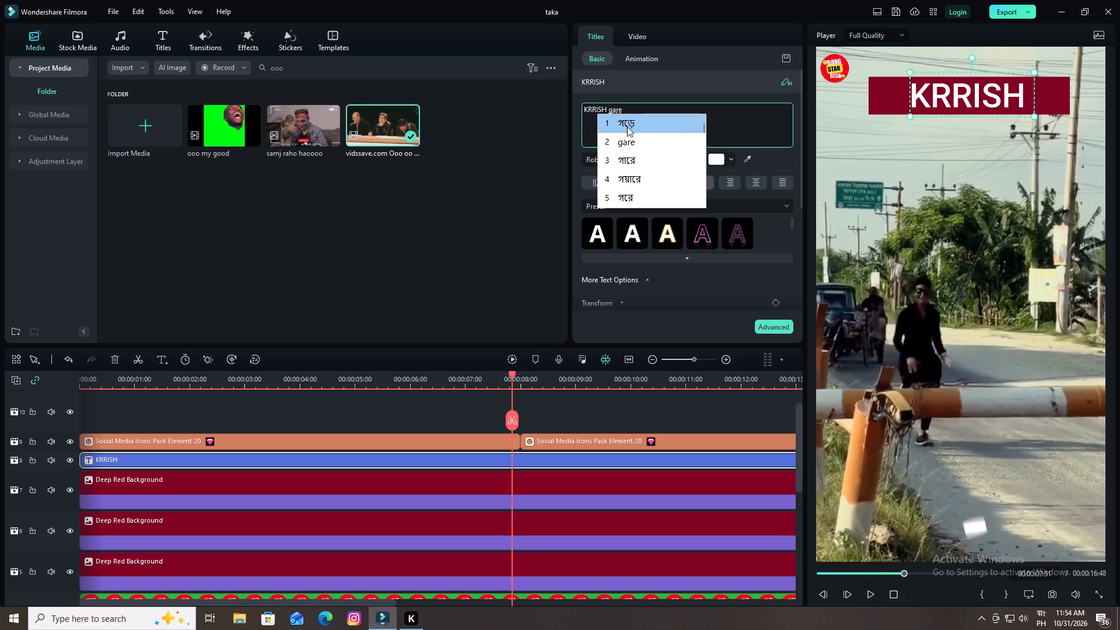
{"action": "left_click", "coordinate": [626, 163]}
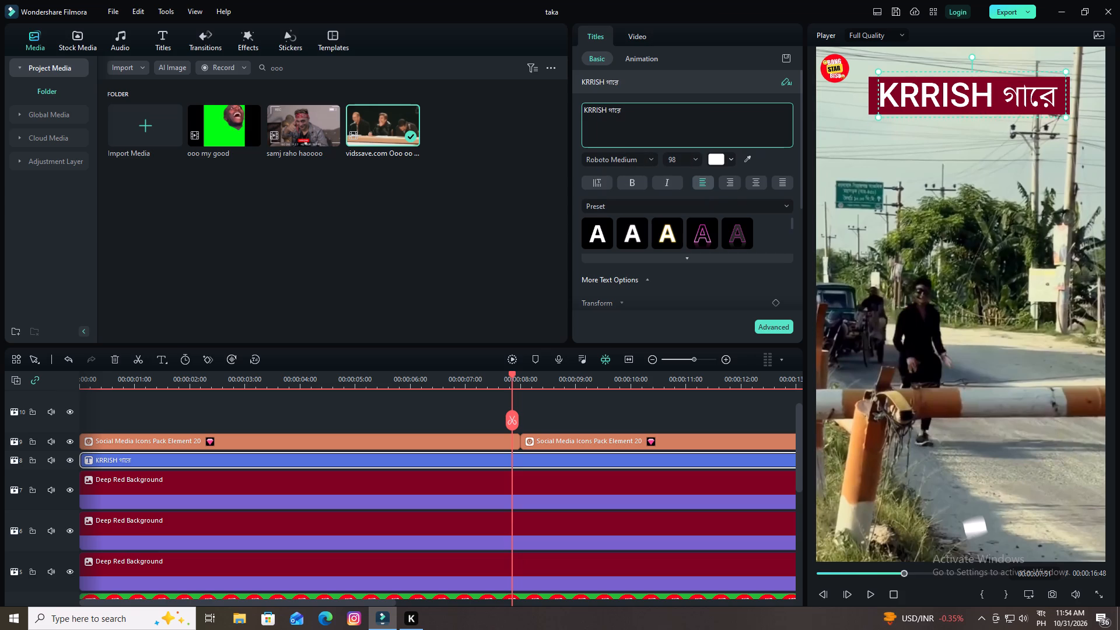
Replace the ending of the title's Bengali word so that it reads গাড়ে.
{"action": "key", "text": "BackSpace"}
{"action": "key", "text": "BackSpace"}
{"action": "key", "text": "BackSpace"}
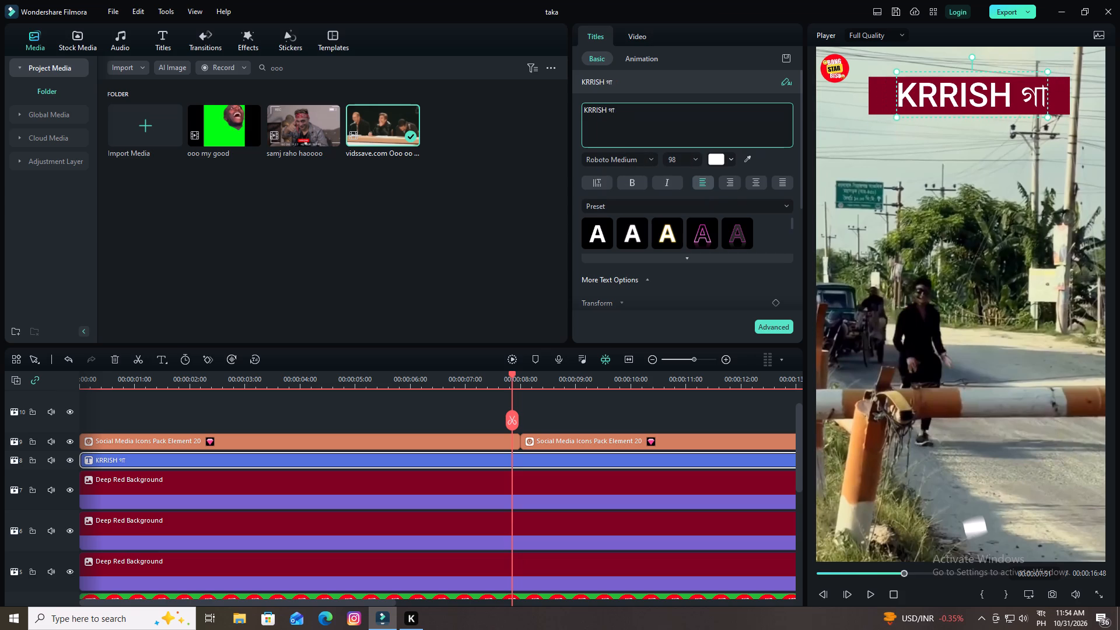
{"action": "left_click", "coordinate": [657, 117]}
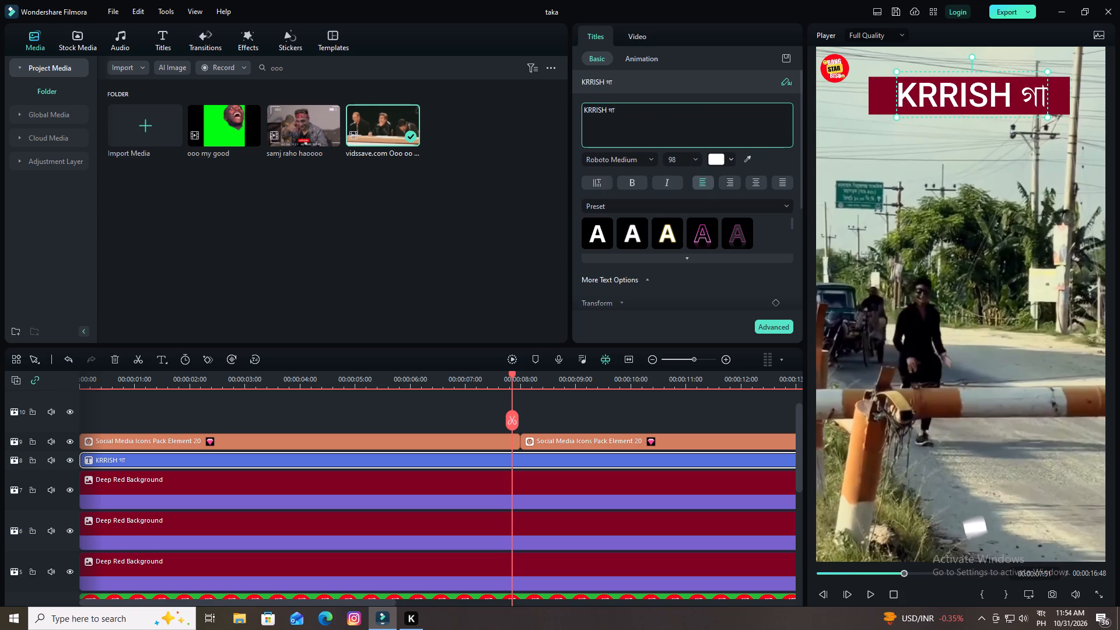
{"action": "type", "text": "re"}
{"action": "left_click", "coordinate": [656, 118]}
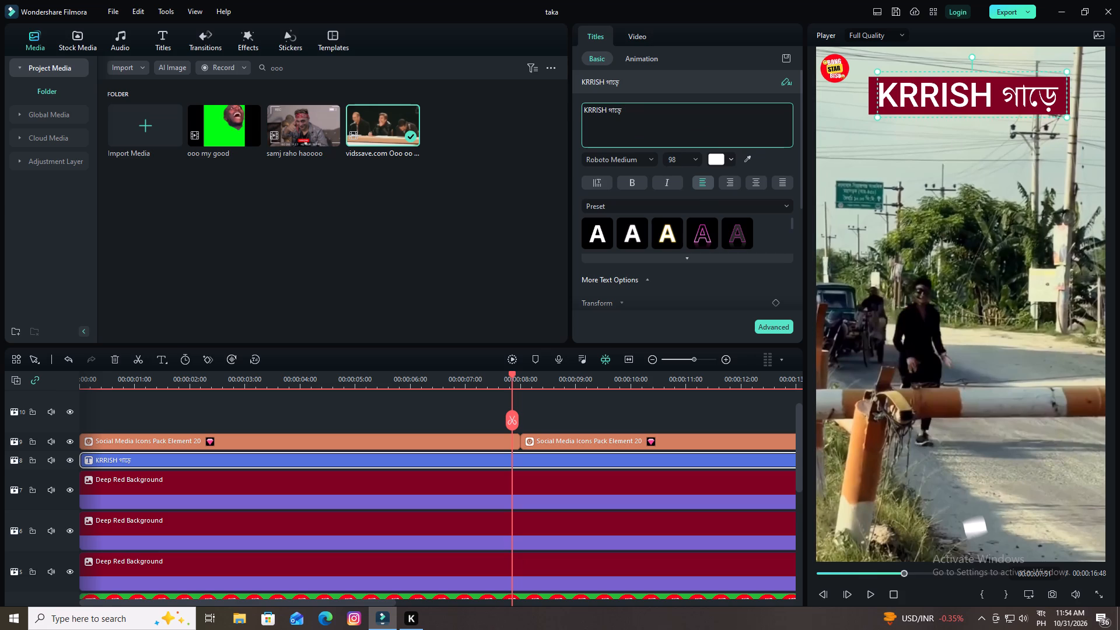
Select the Bengali word গাড়ে in the title and look through the fonts listed after Roboto Medium for a suitable style.
{"action": "left_click_drag", "start_coordinate": [622, 108], "coordinate": [608, 111]}
{"action": "left_click", "coordinate": [650, 159]}
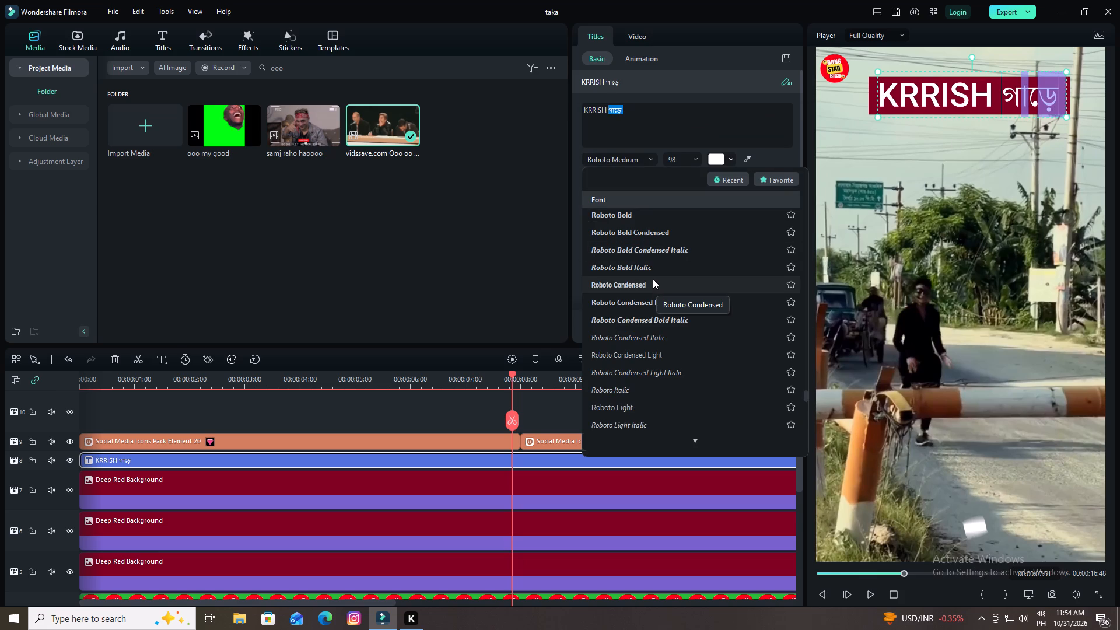
{"action": "scroll", "coordinate": [653, 279], "scroll_direction": "down", "scroll_amount": 3}
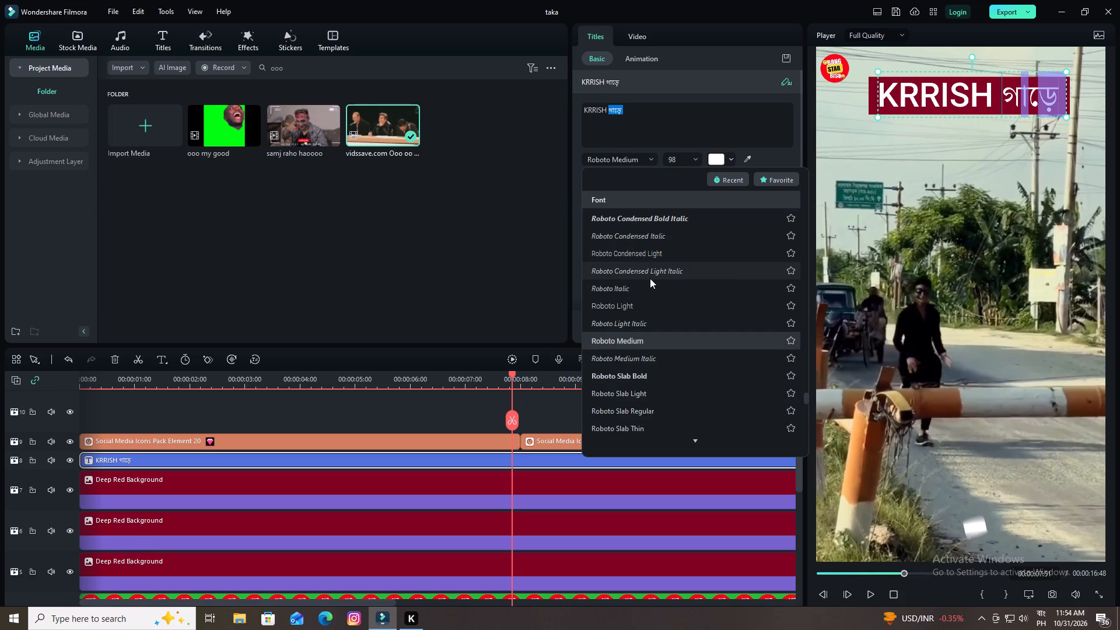
{"action": "scroll", "coordinate": [650, 278], "scroll_direction": "down", "scroll_amount": 4}
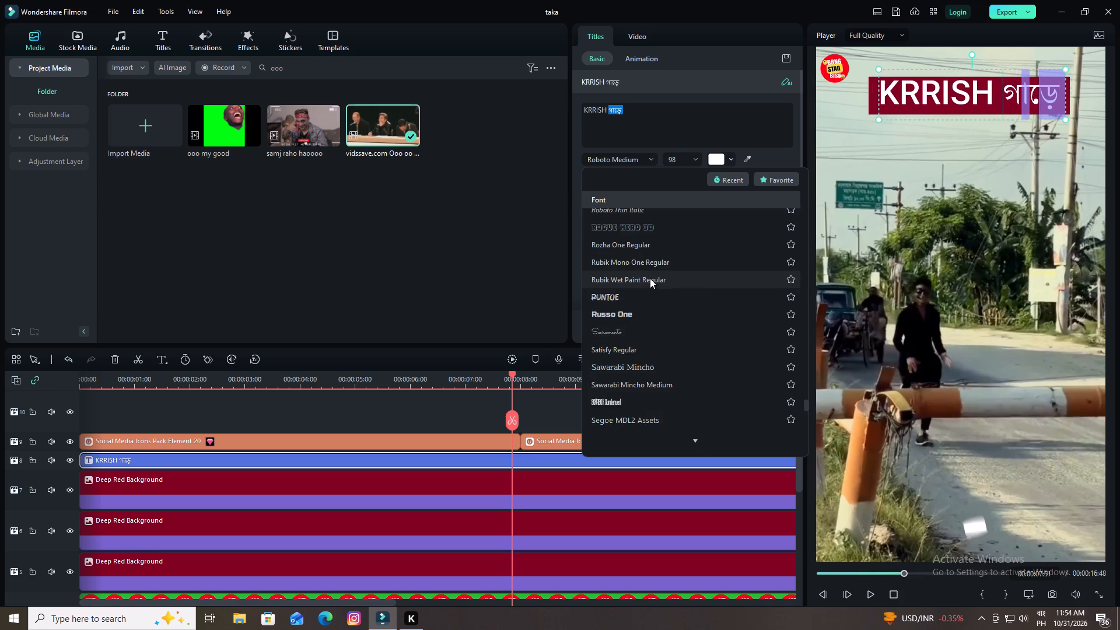
{"action": "scroll", "coordinate": [650, 278], "scroll_direction": "down", "scroll_amount": 5}
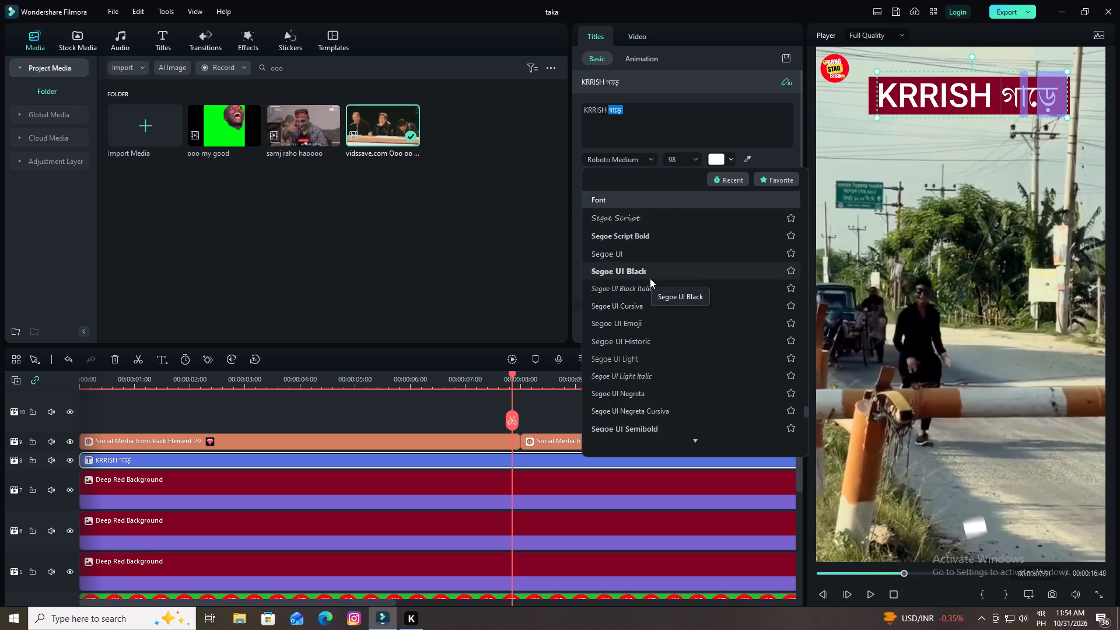
{"action": "scroll", "coordinate": [650, 278], "scroll_direction": "down", "scroll_amount": 11}
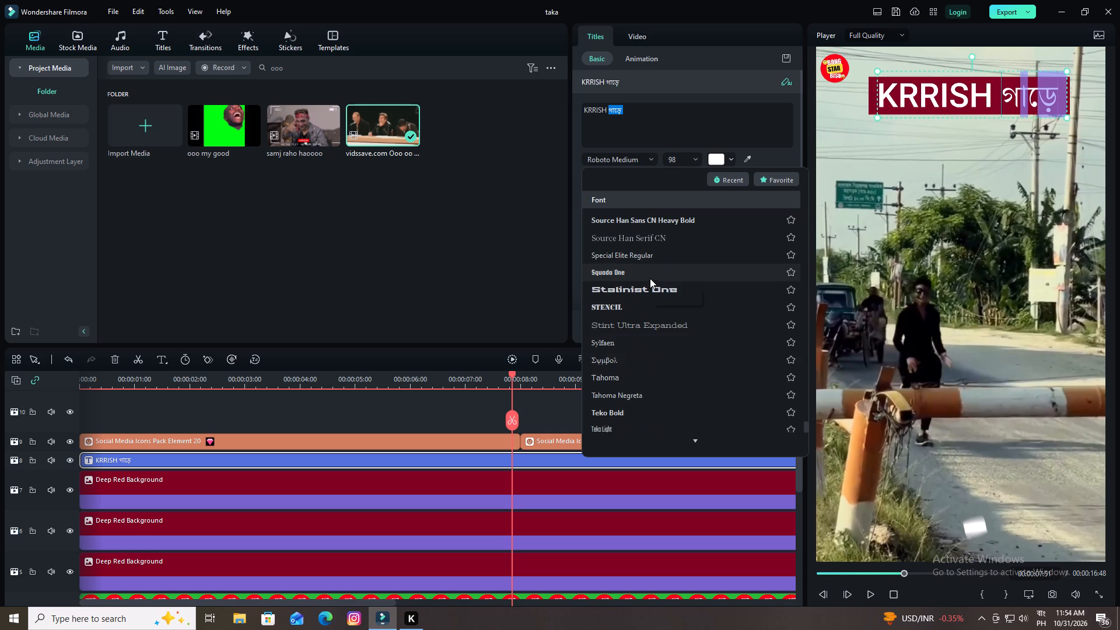
{"action": "scroll", "coordinate": [650, 278], "scroll_direction": "down", "scroll_amount": 4}
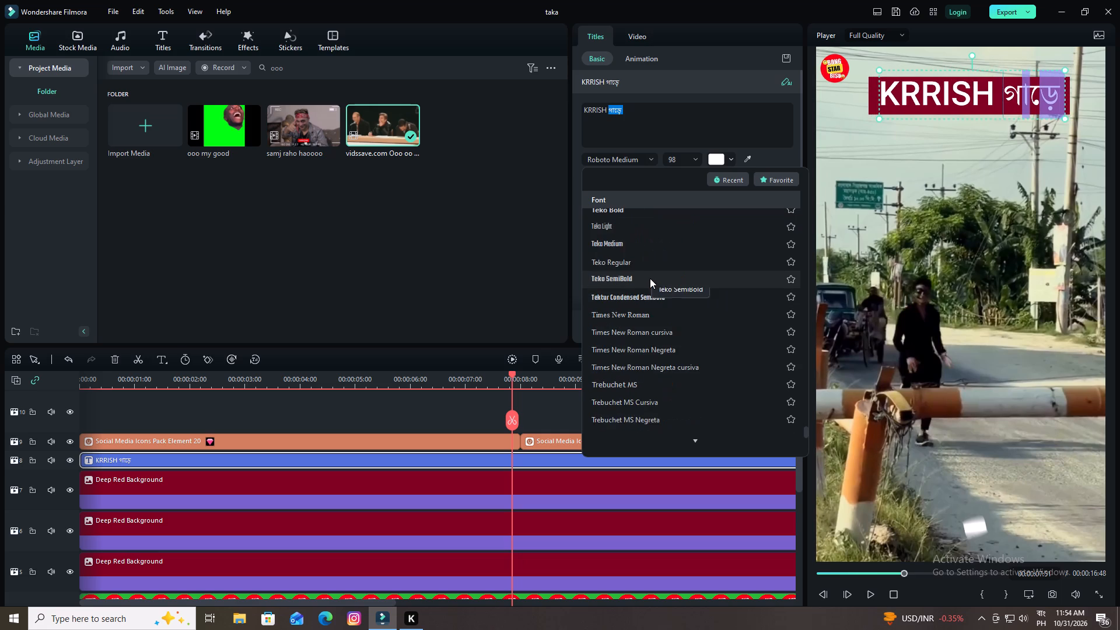
{"action": "scroll", "coordinate": [650, 278], "scroll_direction": "down", "scroll_amount": 6}
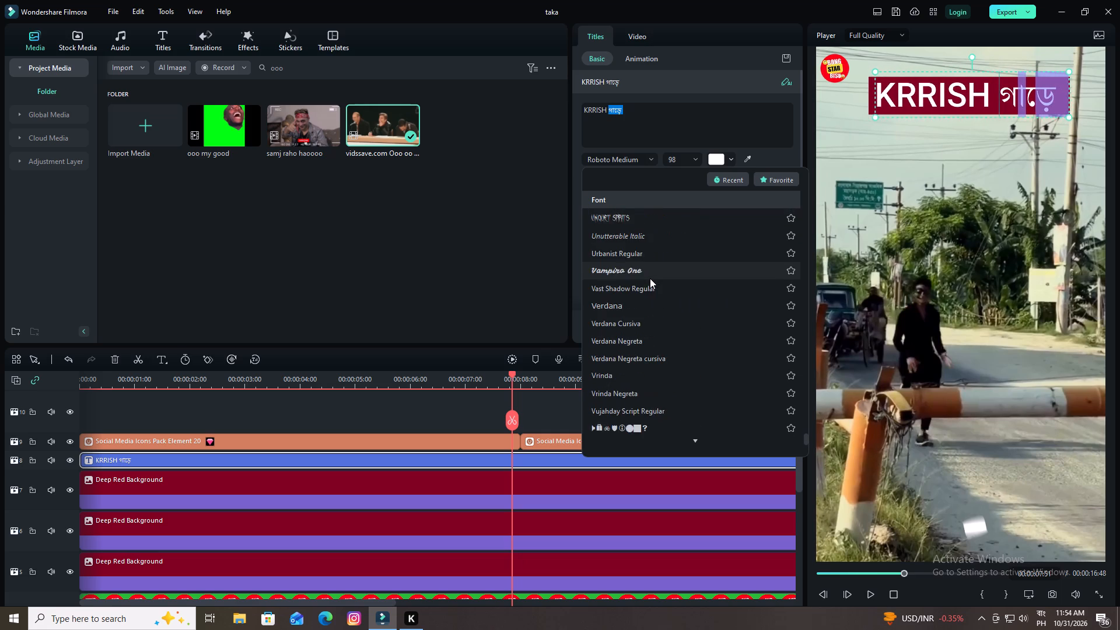
{"action": "scroll", "coordinate": [650, 278], "scroll_direction": "down", "scroll_amount": 4}
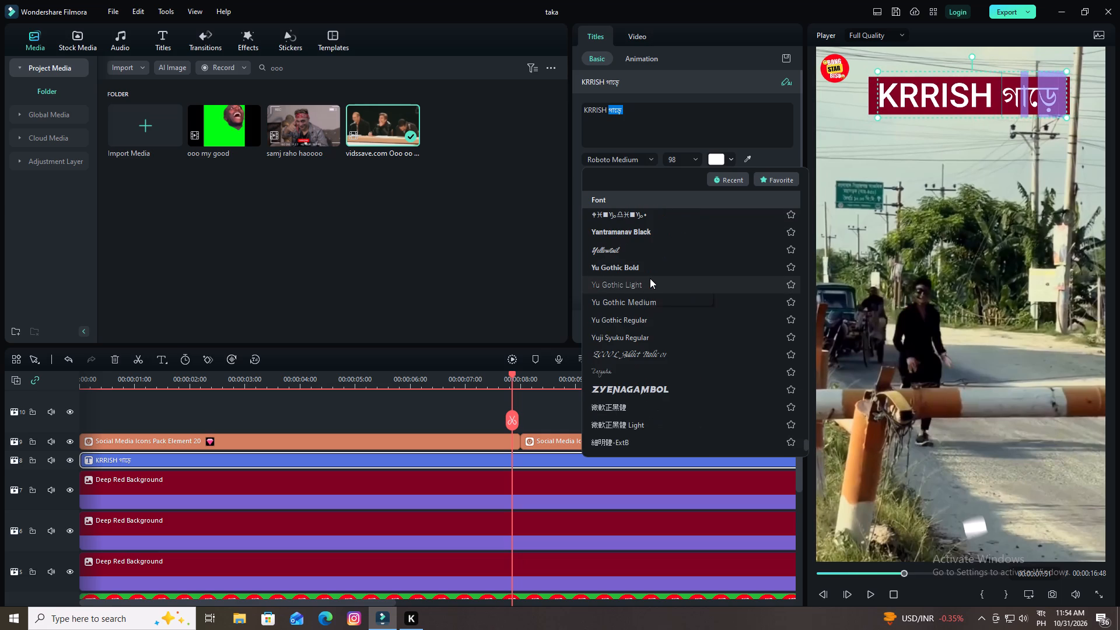
{"action": "scroll", "coordinate": [650, 278], "scroll_direction": "down", "scroll_amount": 8}
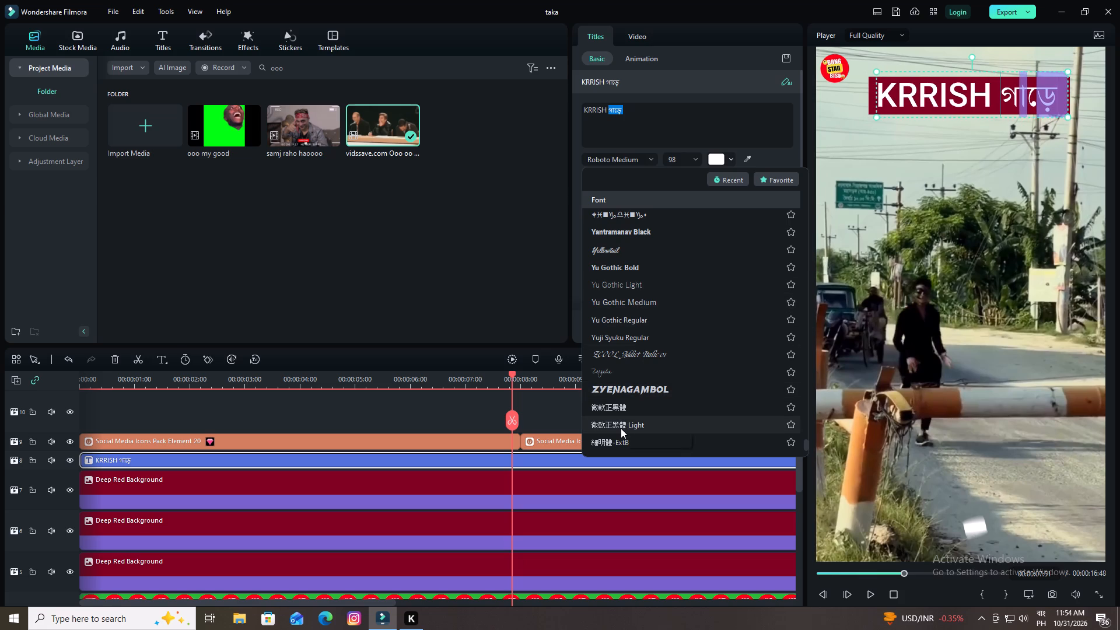
Look back through the font list to the Li Unicode Bengali fonts, previewing styles on the selected word গাড়ে.
{"action": "scroll", "coordinate": [621, 428], "scroll_direction": "up", "scroll_amount": 8}
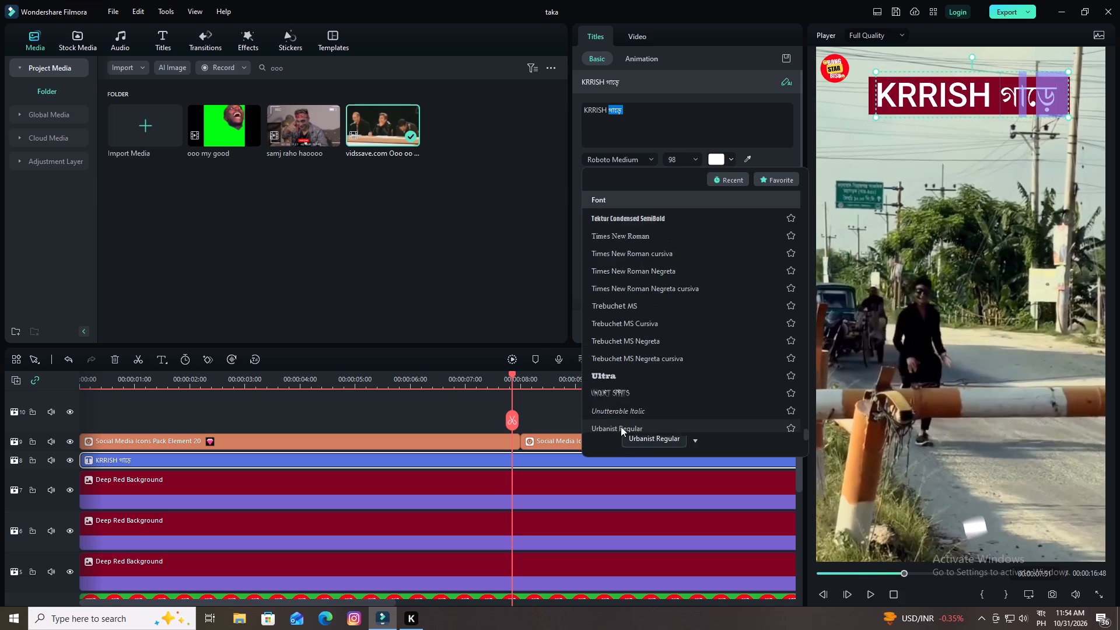
{"action": "scroll", "coordinate": [621, 426], "scroll_direction": "up", "scroll_amount": 4}
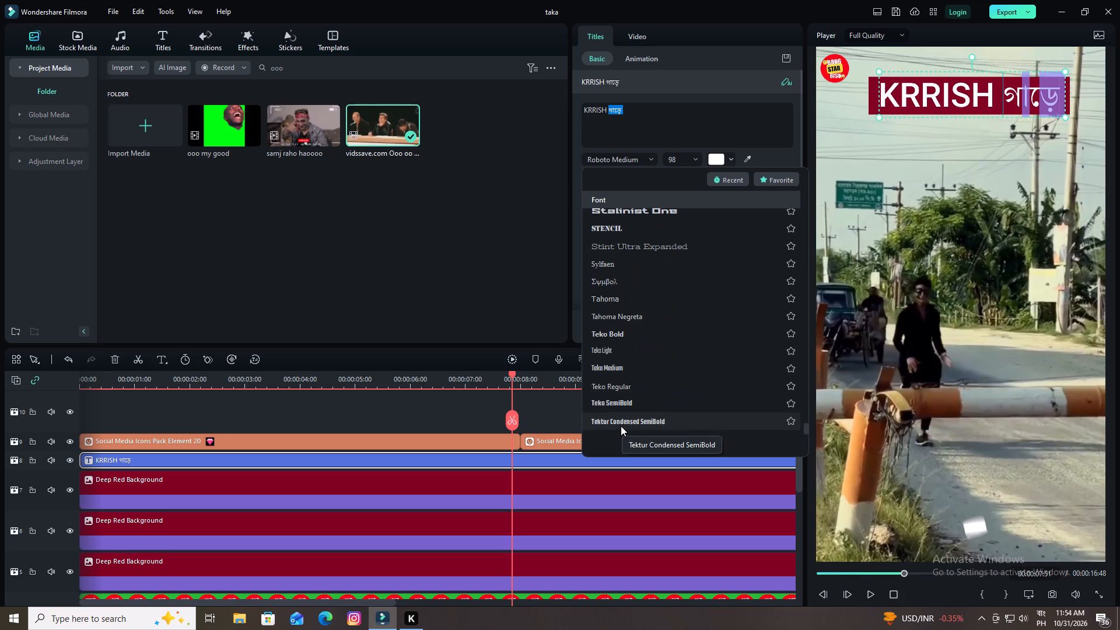
{"action": "scroll", "coordinate": [621, 426], "scroll_direction": "up", "scroll_amount": 4}
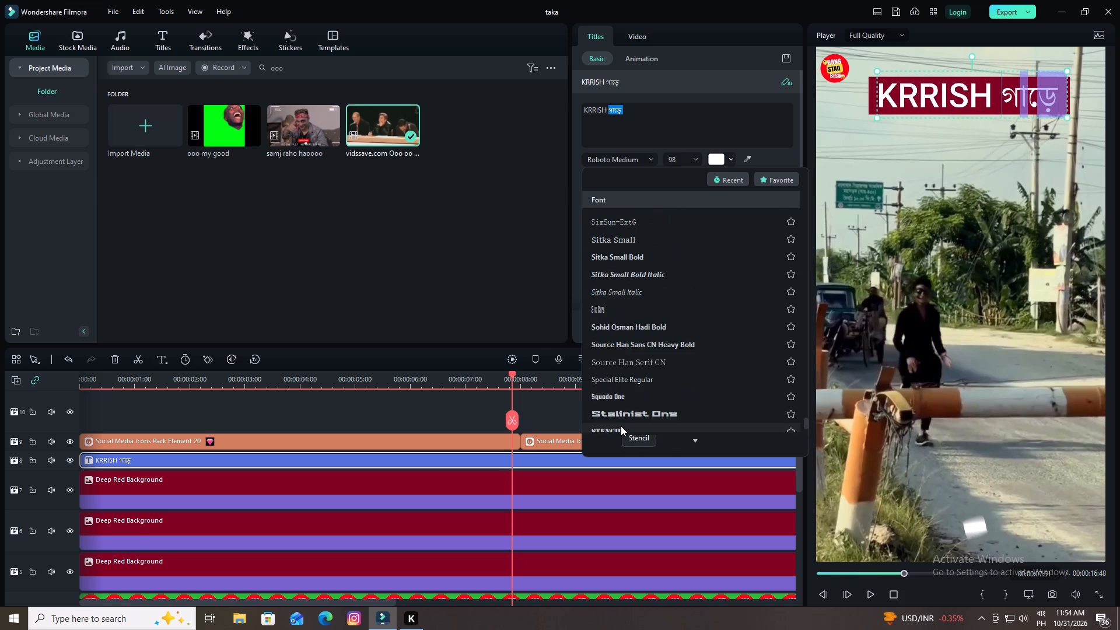
{"action": "scroll", "coordinate": [621, 426], "scroll_direction": "up", "scroll_amount": 3}
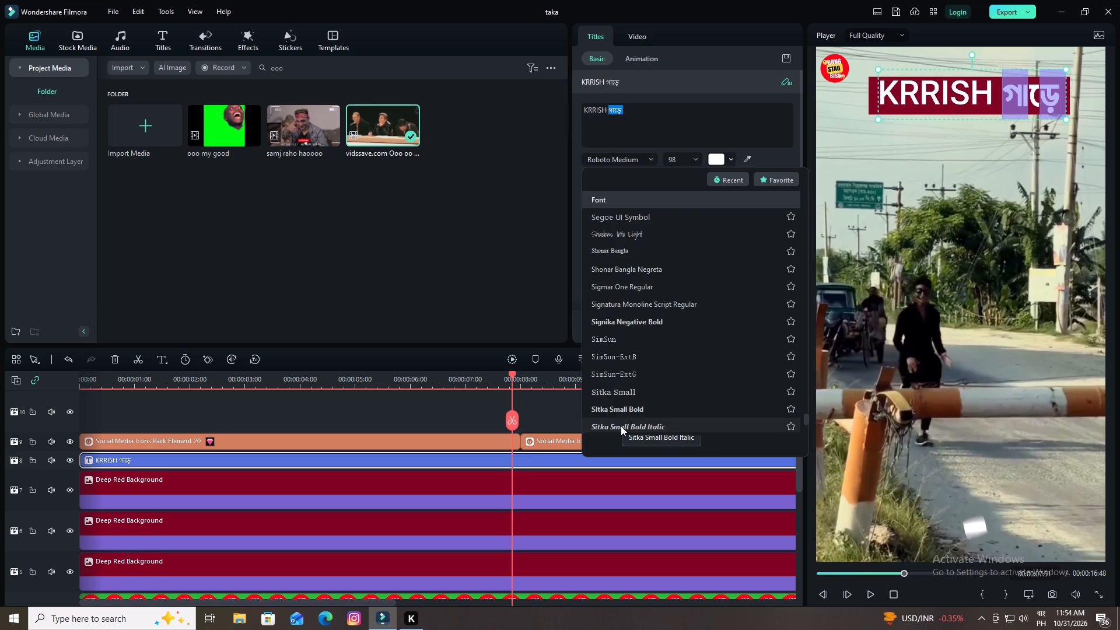
{"action": "scroll", "coordinate": [621, 426], "scroll_direction": "up", "scroll_amount": 4}
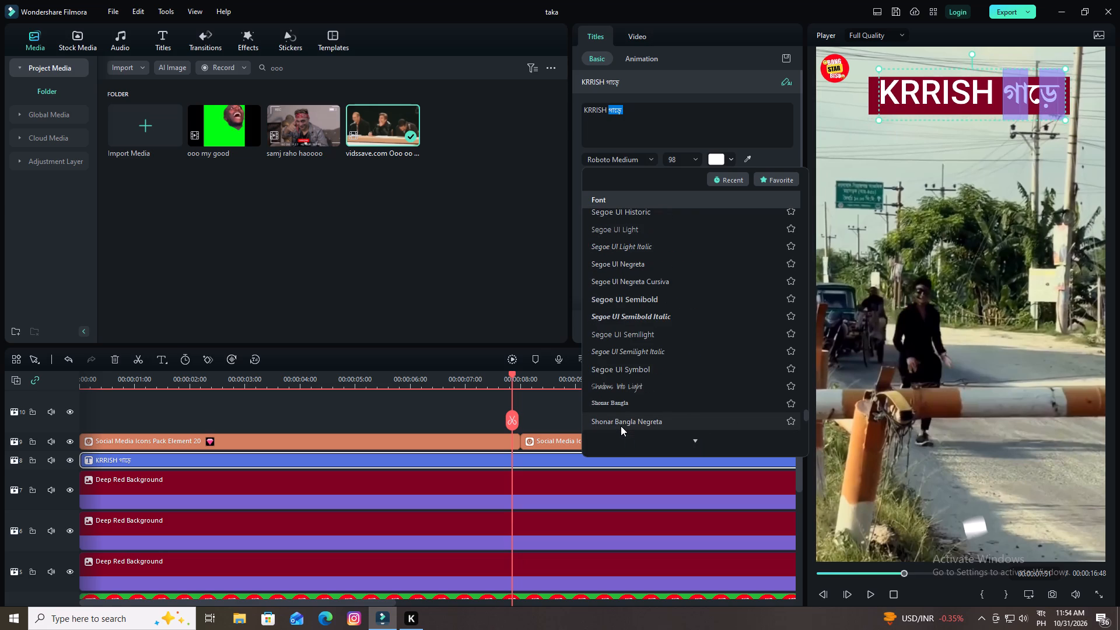
{"action": "scroll", "coordinate": [621, 426], "scroll_direction": "up", "scroll_amount": 4}
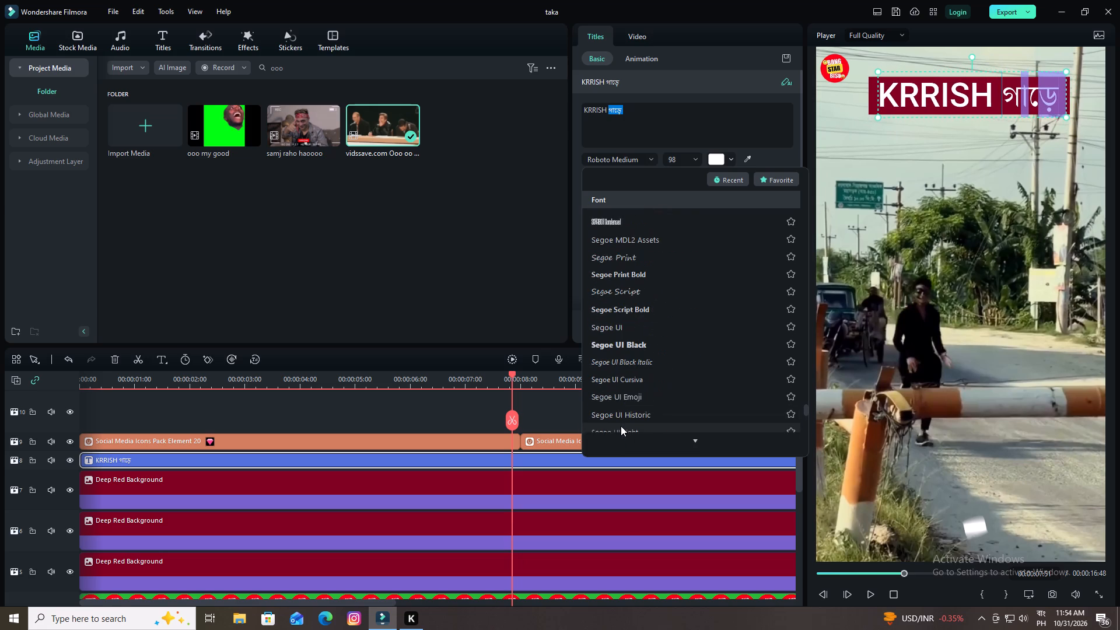
{"action": "scroll", "coordinate": [621, 426], "scroll_direction": "up", "scroll_amount": 3}
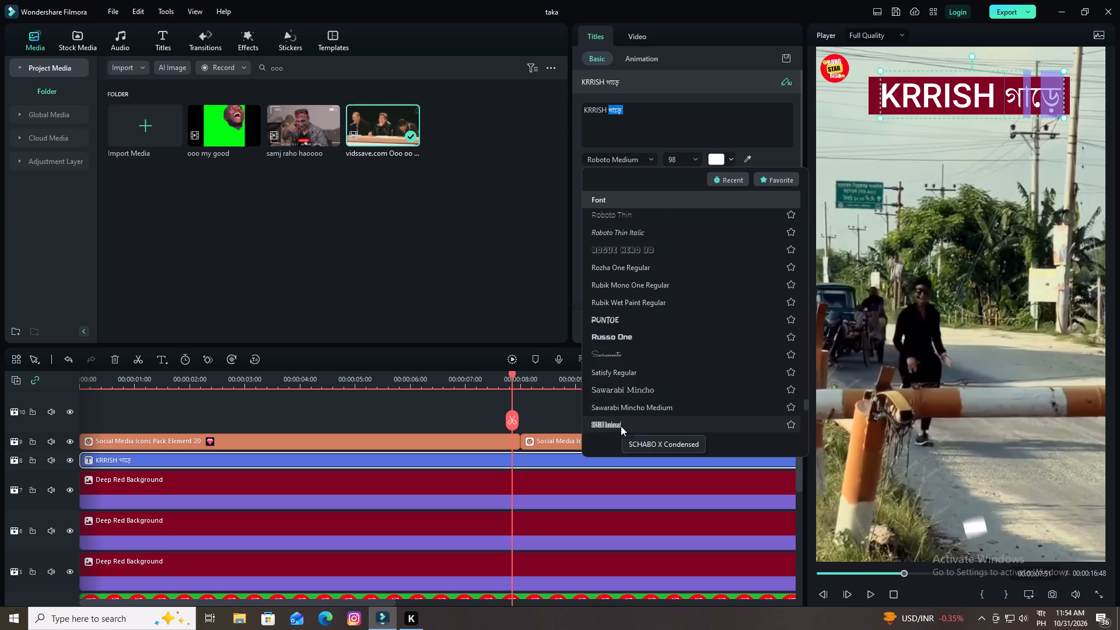
{"action": "scroll", "coordinate": [621, 426], "scroll_direction": "up", "scroll_amount": 4}
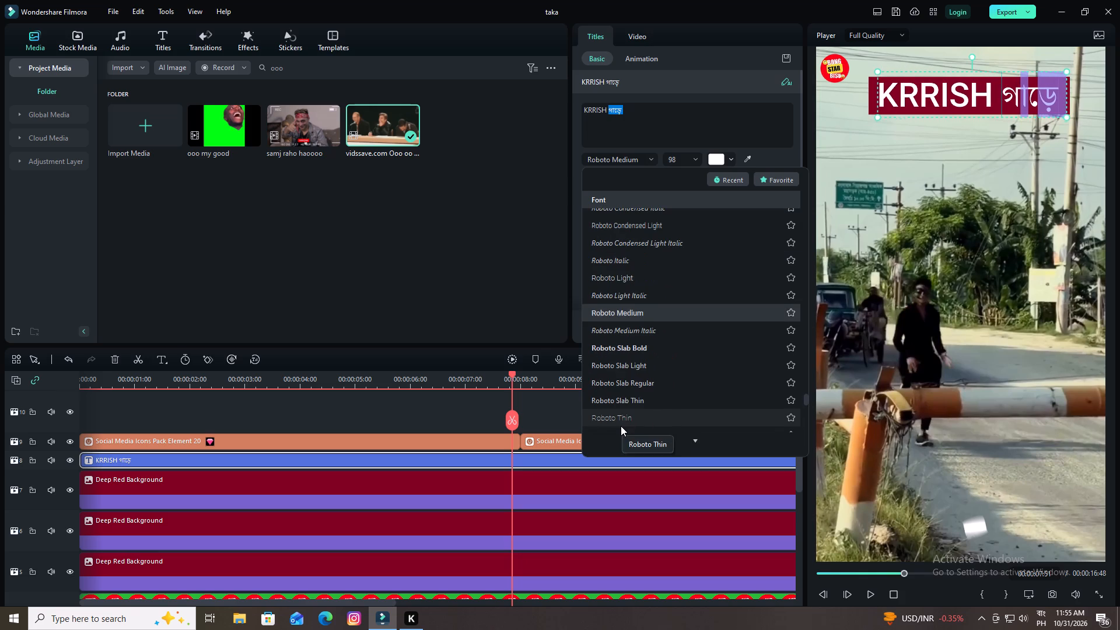
{"action": "scroll", "coordinate": [621, 426], "scroll_direction": "up", "scroll_amount": 3}
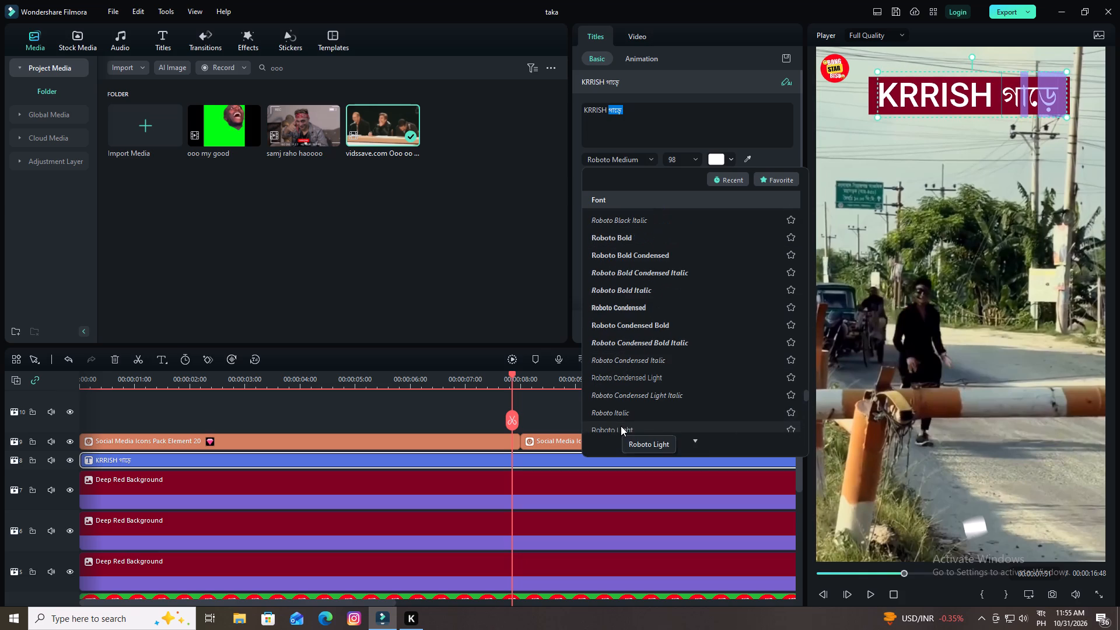
{"action": "scroll", "coordinate": [621, 426], "scroll_direction": "up", "scroll_amount": 4}
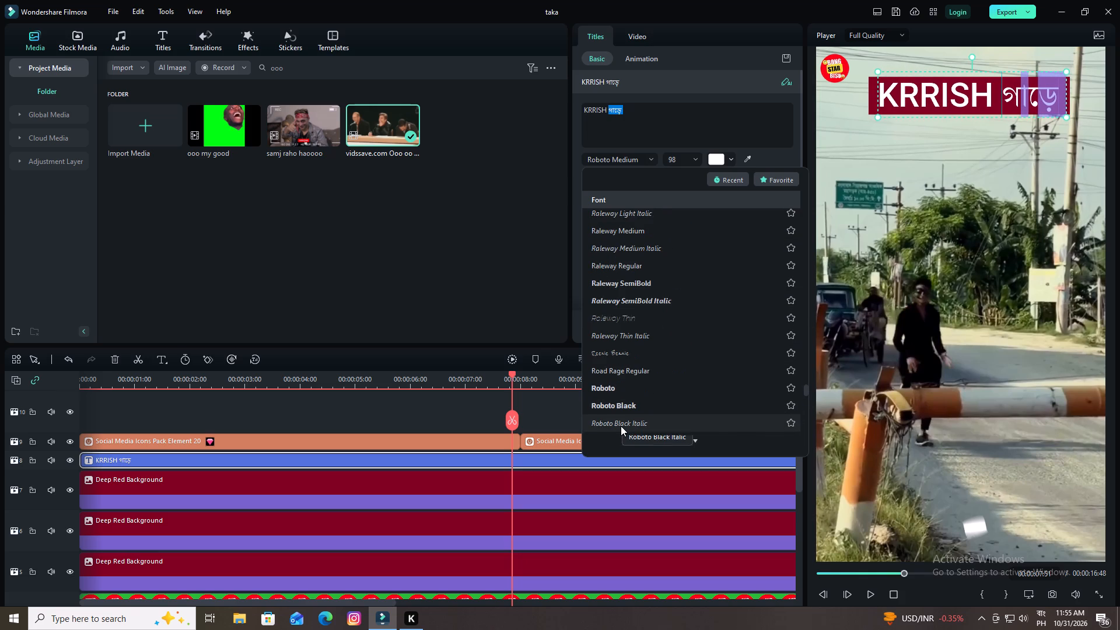
{"action": "scroll", "coordinate": [621, 426], "scroll_direction": "up", "scroll_amount": 4}
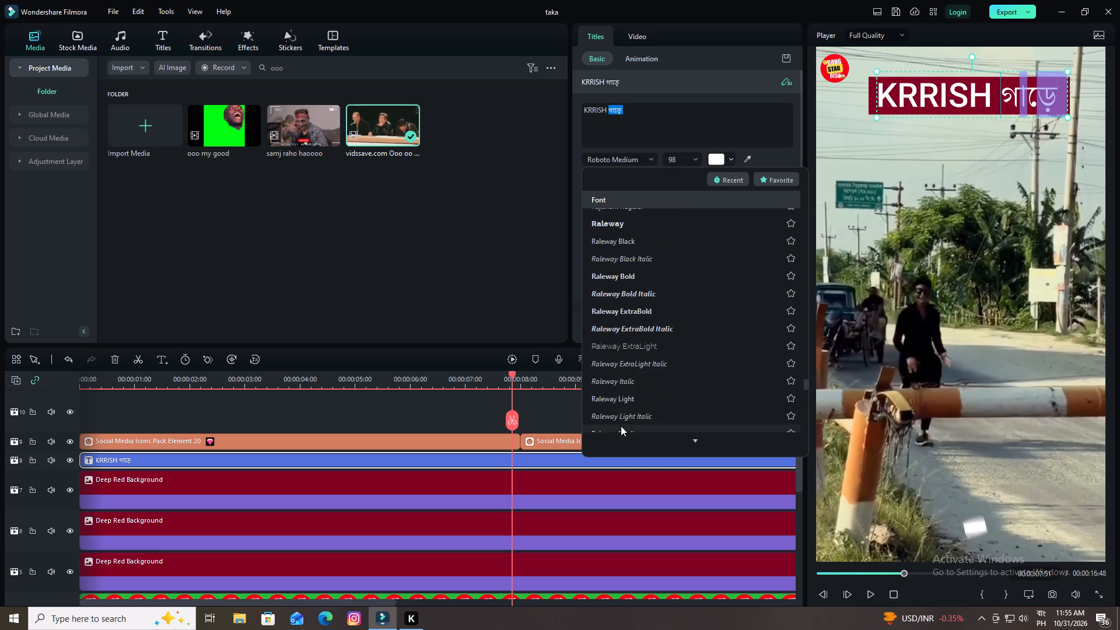
{"action": "scroll", "coordinate": [621, 426], "scroll_direction": "up", "scroll_amount": 4}
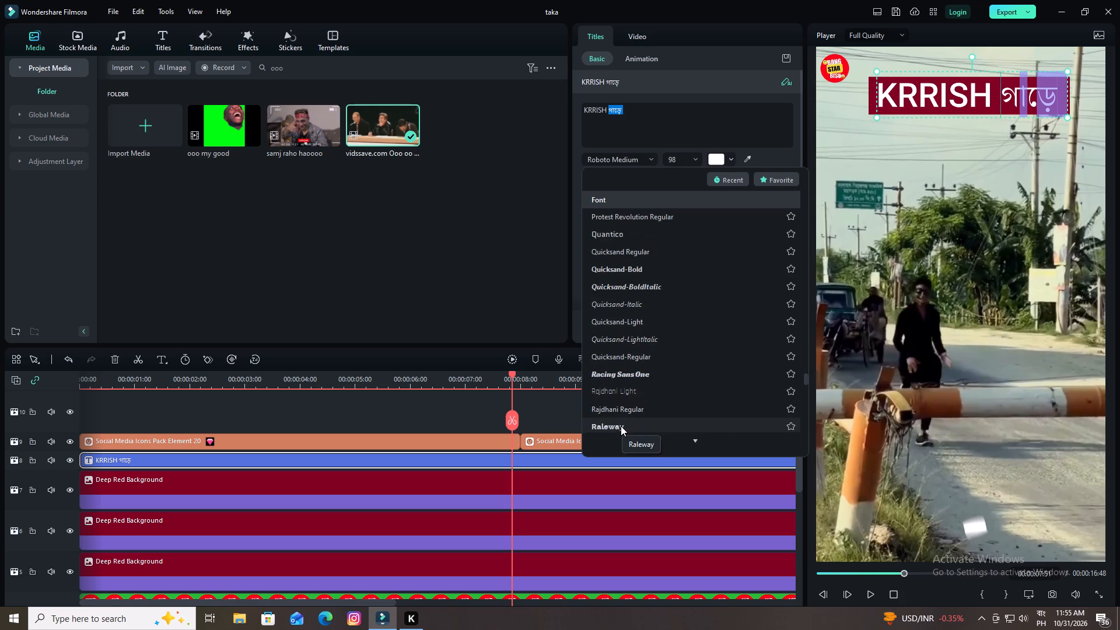
{"action": "scroll", "coordinate": [621, 426], "scroll_direction": "up", "scroll_amount": 4}
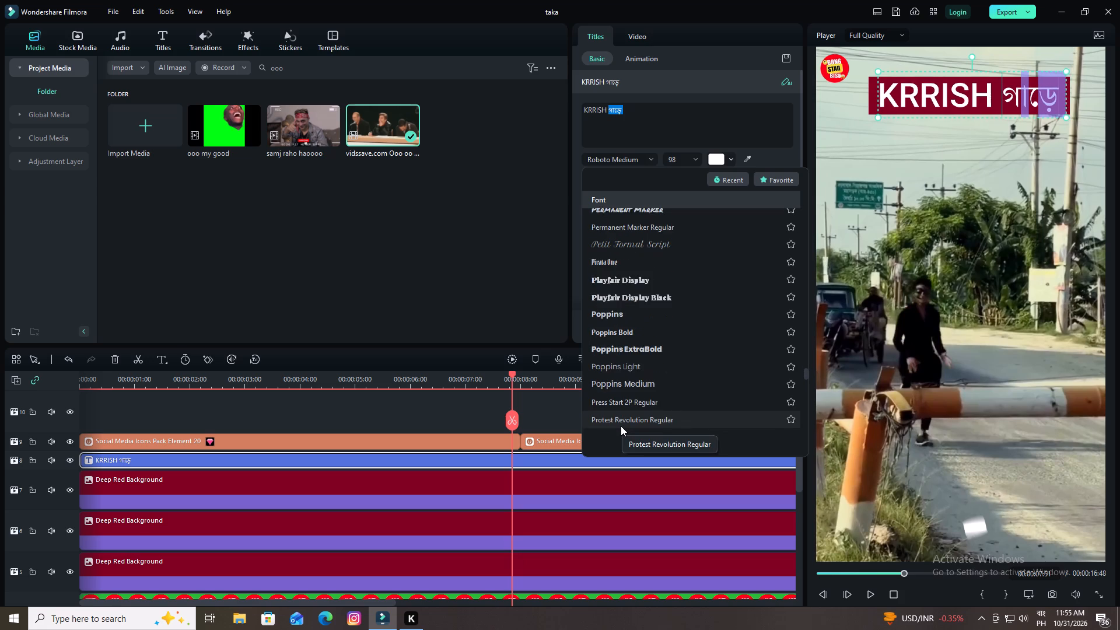
{"action": "scroll", "coordinate": [621, 426], "scroll_direction": "up", "scroll_amount": 4}
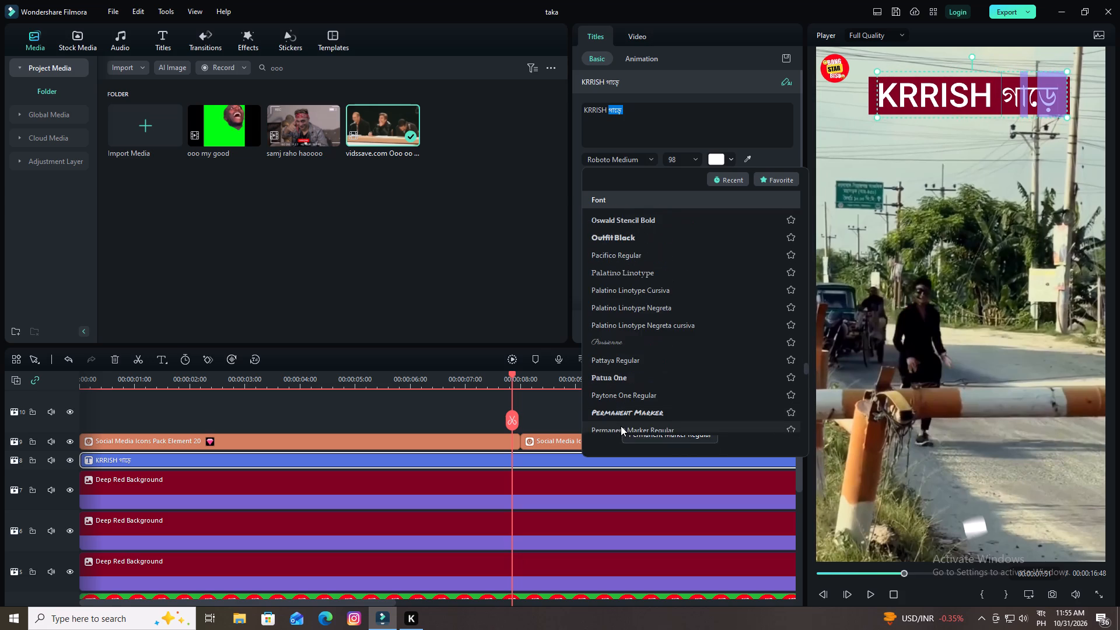
{"action": "scroll", "coordinate": [621, 426], "scroll_direction": "up", "scroll_amount": 6}
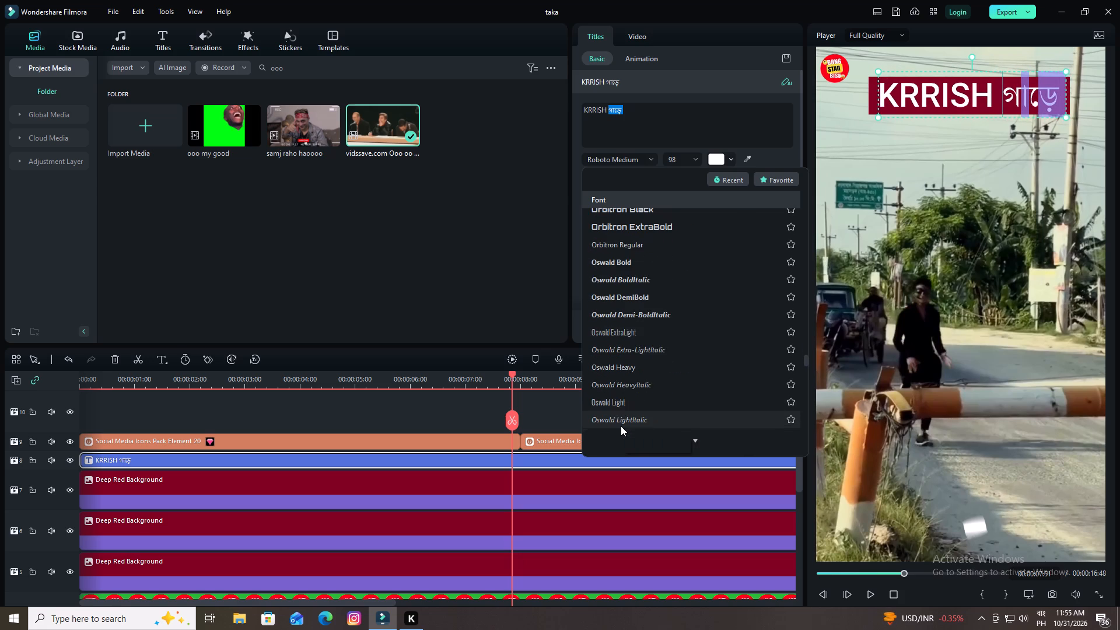
{"action": "scroll", "coordinate": [621, 426], "scroll_direction": "up", "scroll_amount": 7}
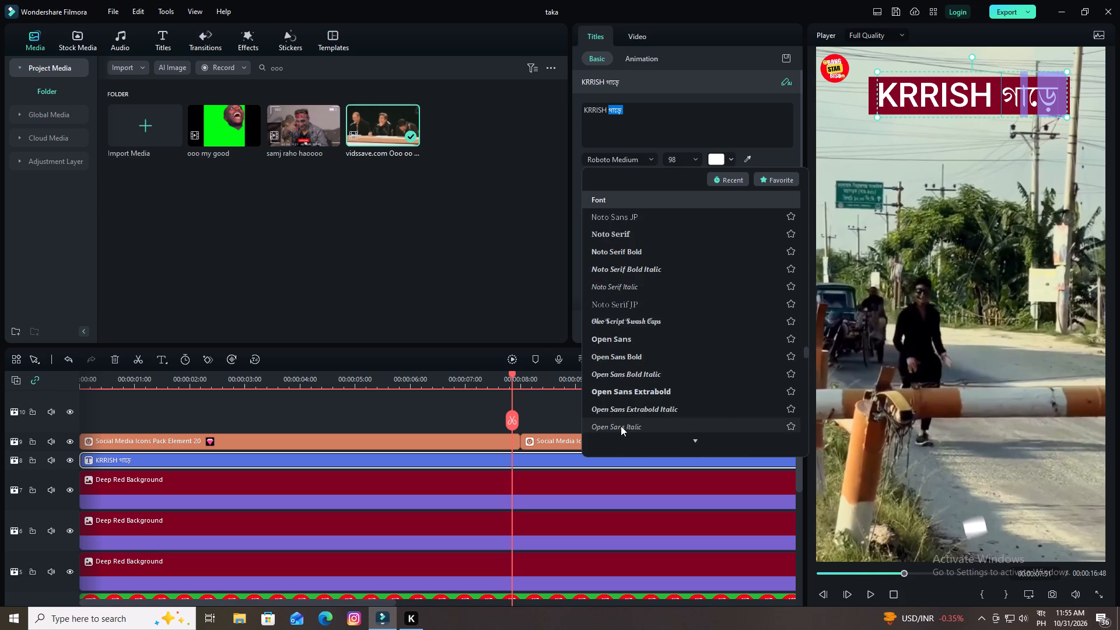
{"action": "scroll", "coordinate": [621, 426], "scroll_direction": "up", "scroll_amount": 5}
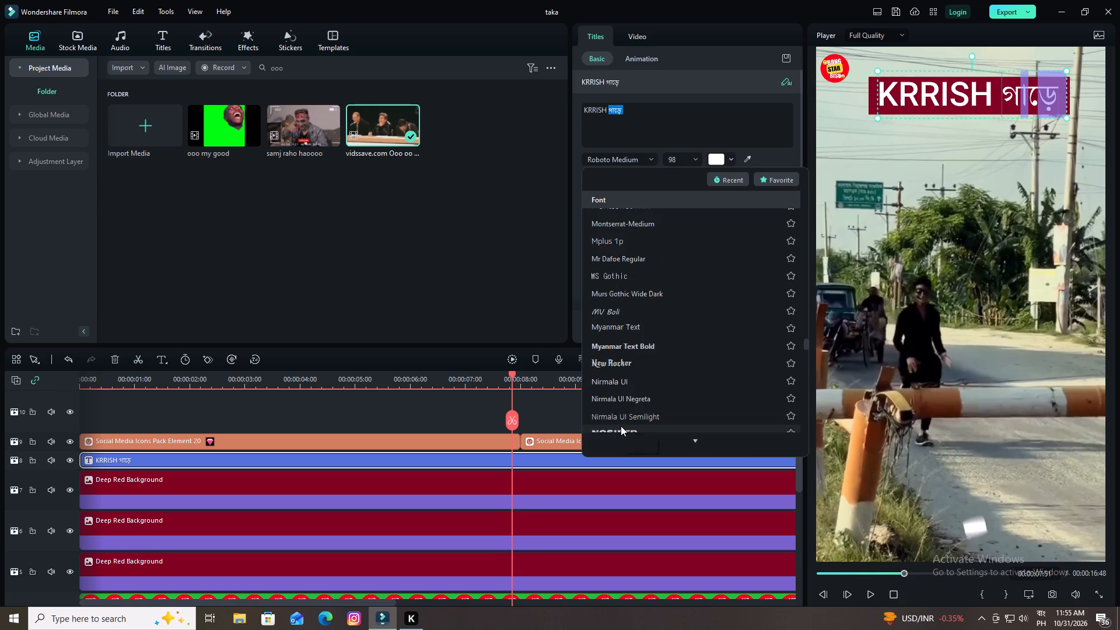
{"action": "scroll", "coordinate": [621, 426], "scroll_direction": "up", "scroll_amount": 4}
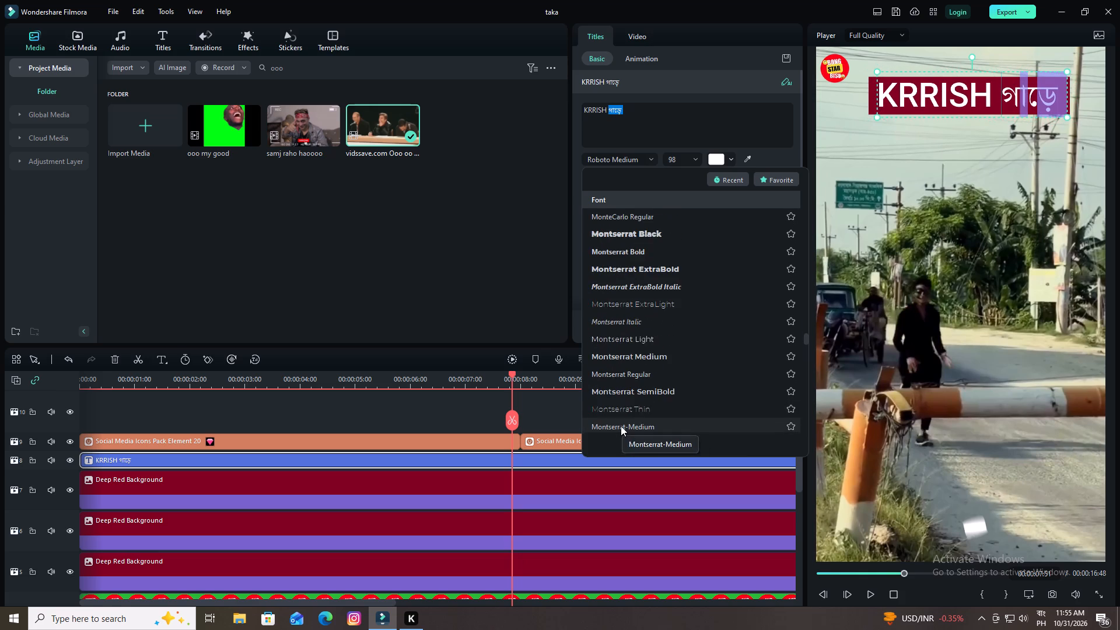
{"action": "scroll", "coordinate": [621, 426], "scroll_direction": "up", "scroll_amount": 5}
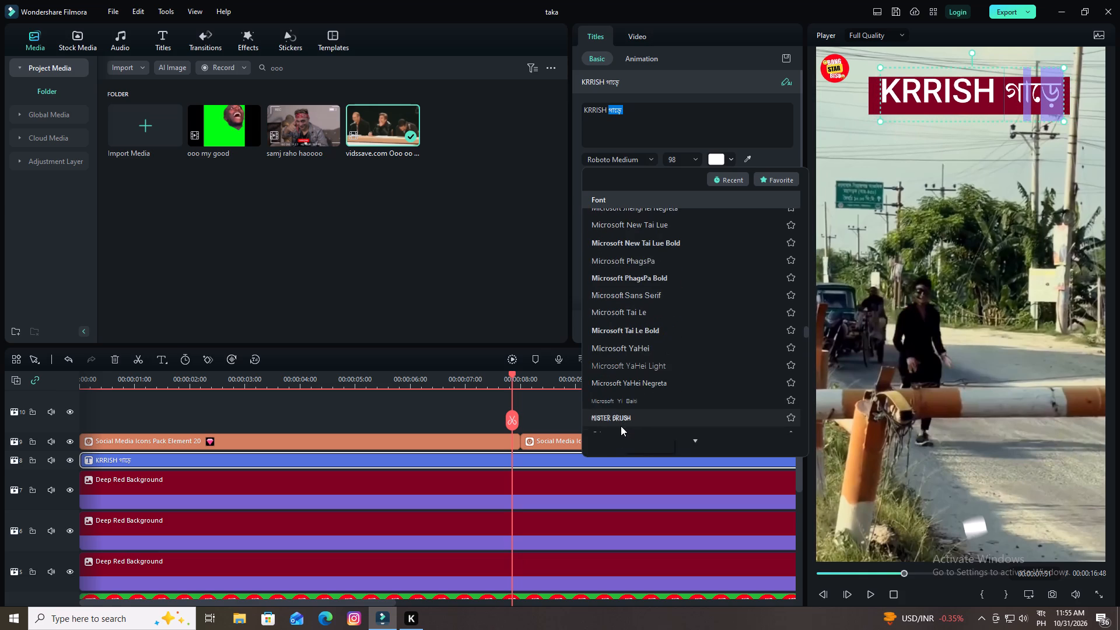
{"action": "scroll", "coordinate": [621, 426], "scroll_direction": "up", "scroll_amount": 5}
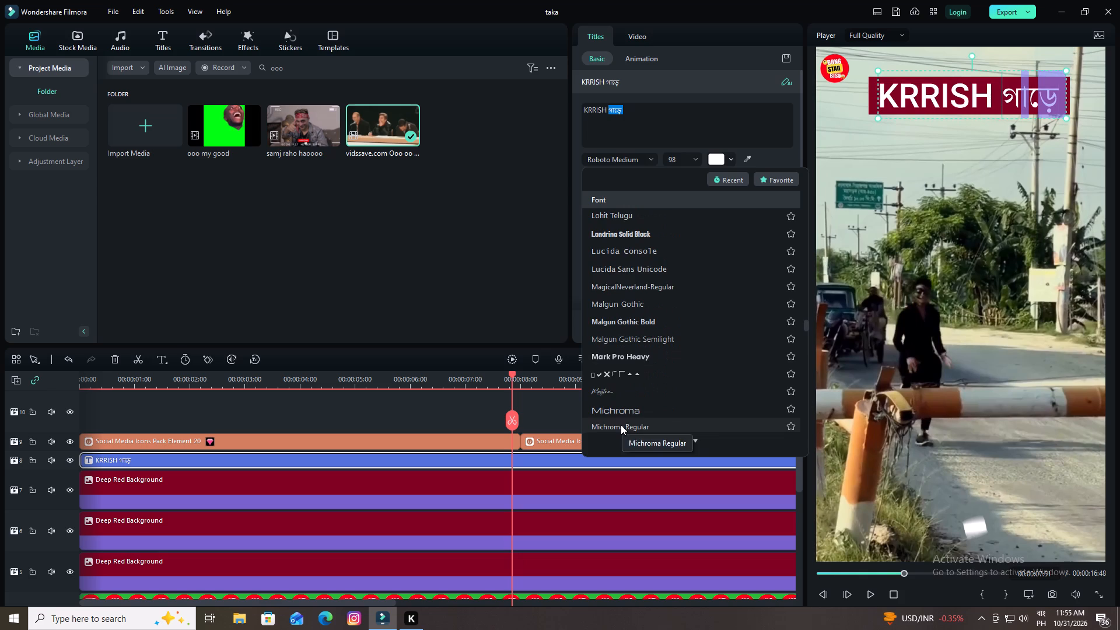
{"action": "scroll", "coordinate": [621, 425], "scroll_direction": "up", "scroll_amount": 4}
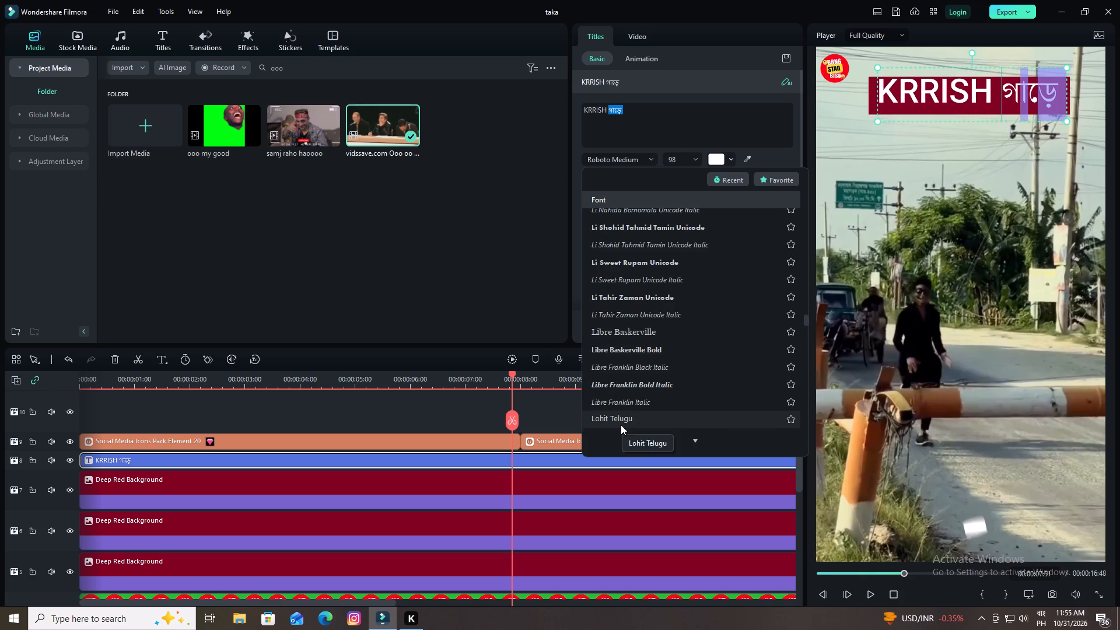
Apply the Li Tahir Zaman Unicode Italic font to the selected Bengali word গাড়ে in the title.
{"action": "scroll", "coordinate": [621, 425], "scroll_direction": "up", "scroll_amount": 2}
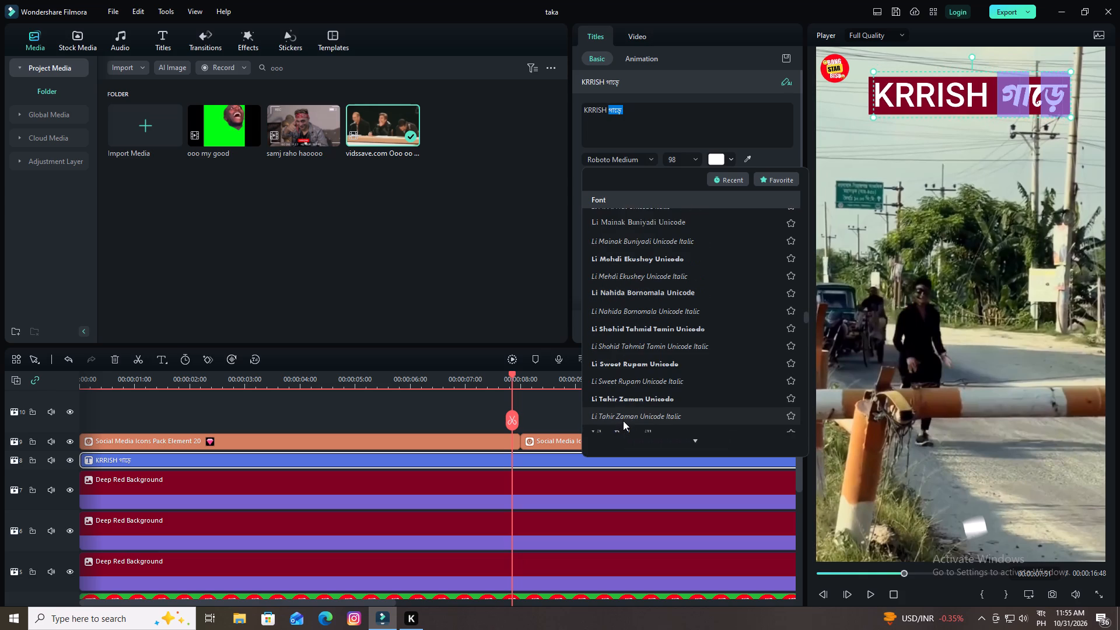
{"action": "scroll", "coordinate": [623, 421], "scroll_direction": "up", "scroll_amount": 2}
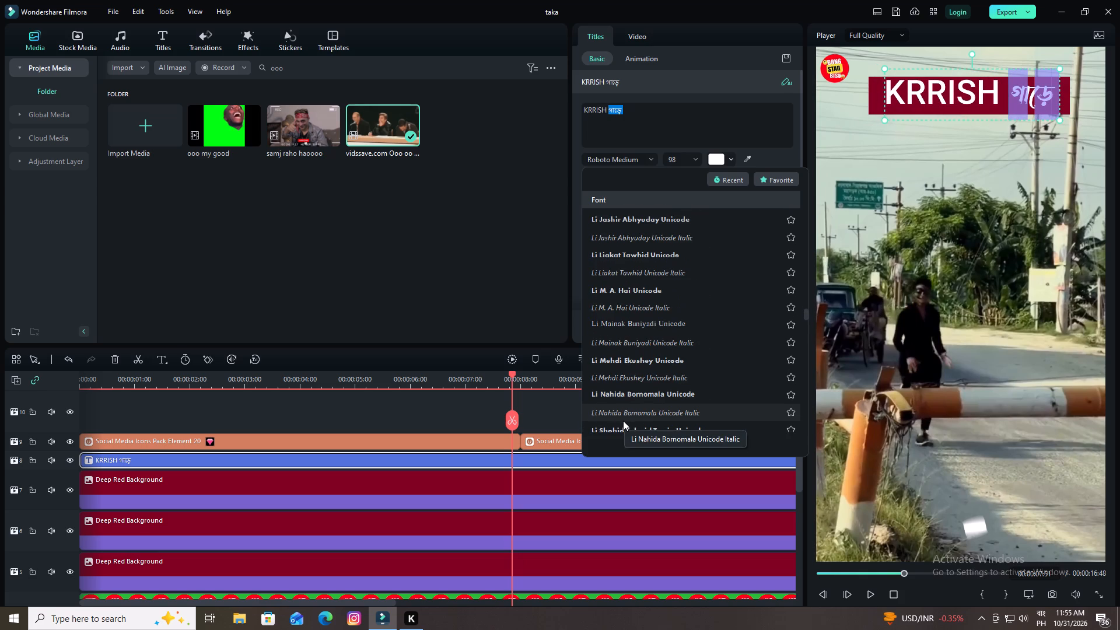
{"action": "scroll", "coordinate": [623, 421], "scroll_direction": "up", "scroll_amount": 1}
{"action": "scroll", "coordinate": [623, 421], "scroll_direction": "down", "scroll_amount": 2}
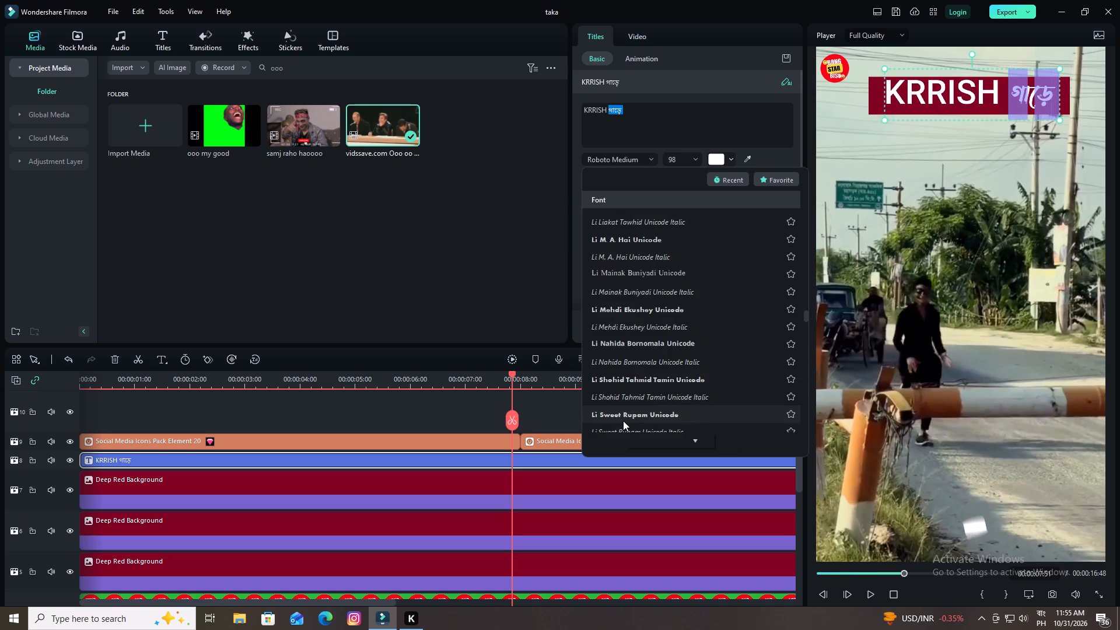
{"action": "scroll", "coordinate": [623, 421], "scroll_direction": "down", "scroll_amount": 1}
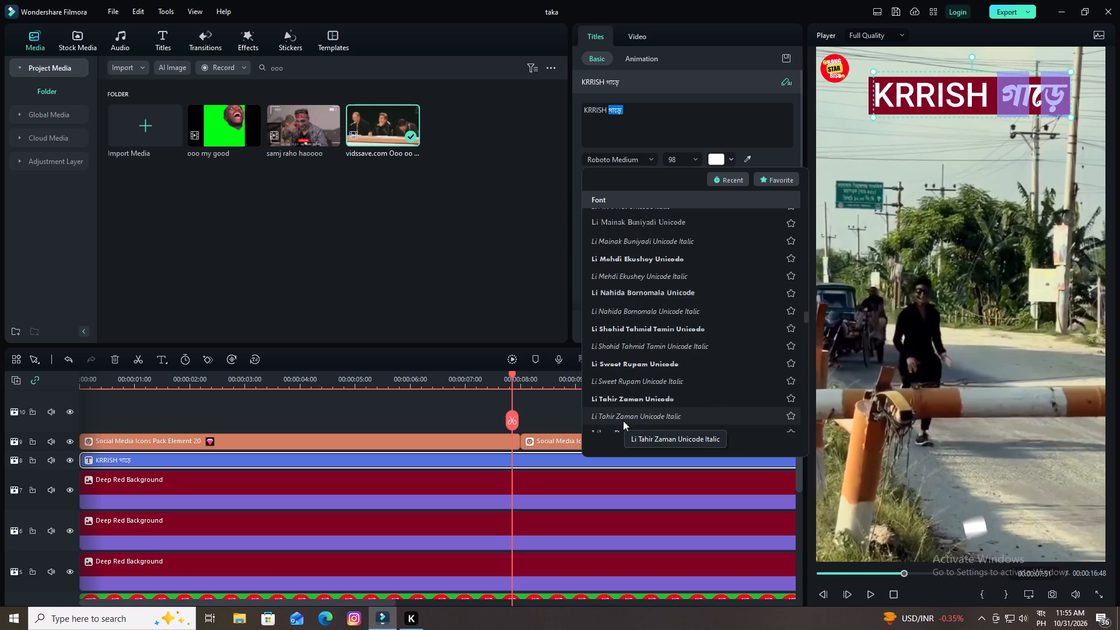
{"action": "left_click", "coordinate": [623, 421]}
{"action": "left_click", "coordinate": [977, 220]}
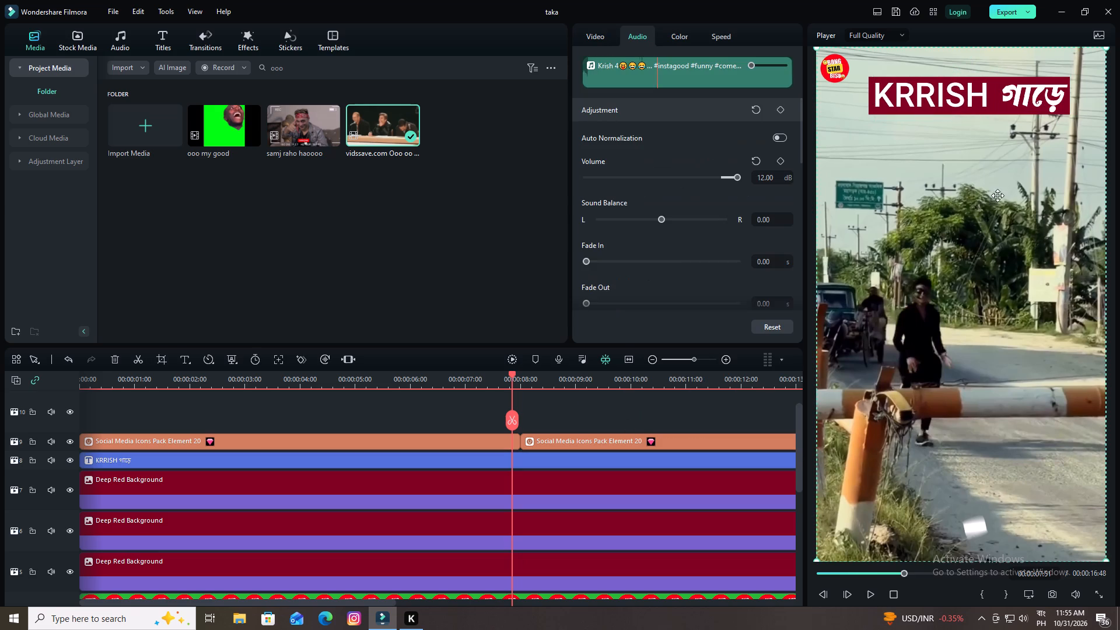
Remove the space between KRRISH and গাড়ে in the title text.
{"action": "left_click", "coordinate": [1054, 98]}
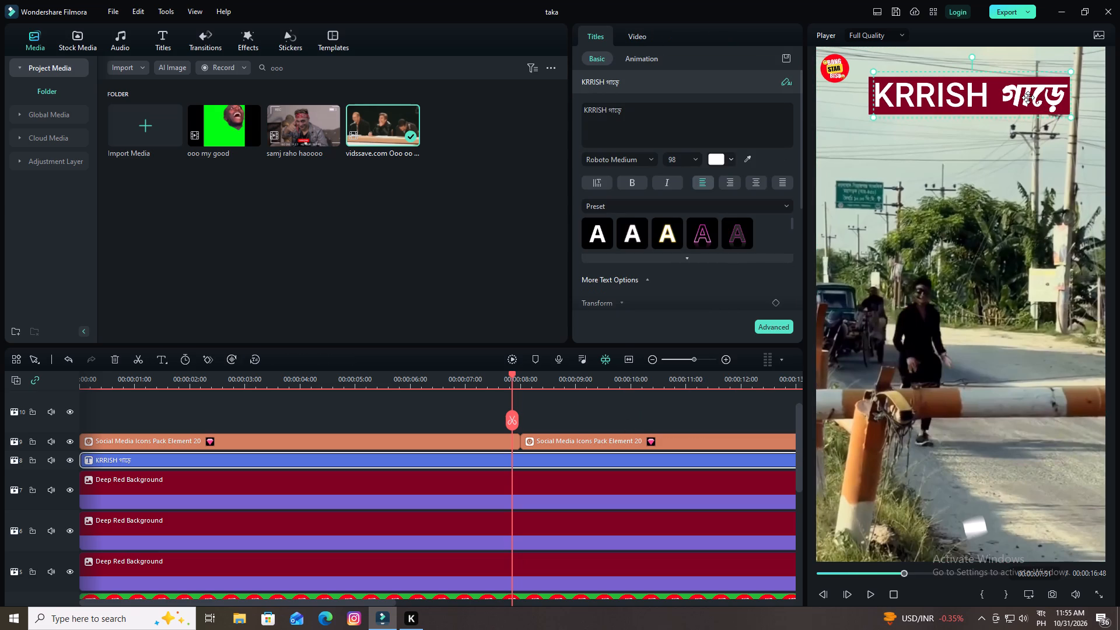
{"action": "left_click", "coordinate": [1006, 97]}
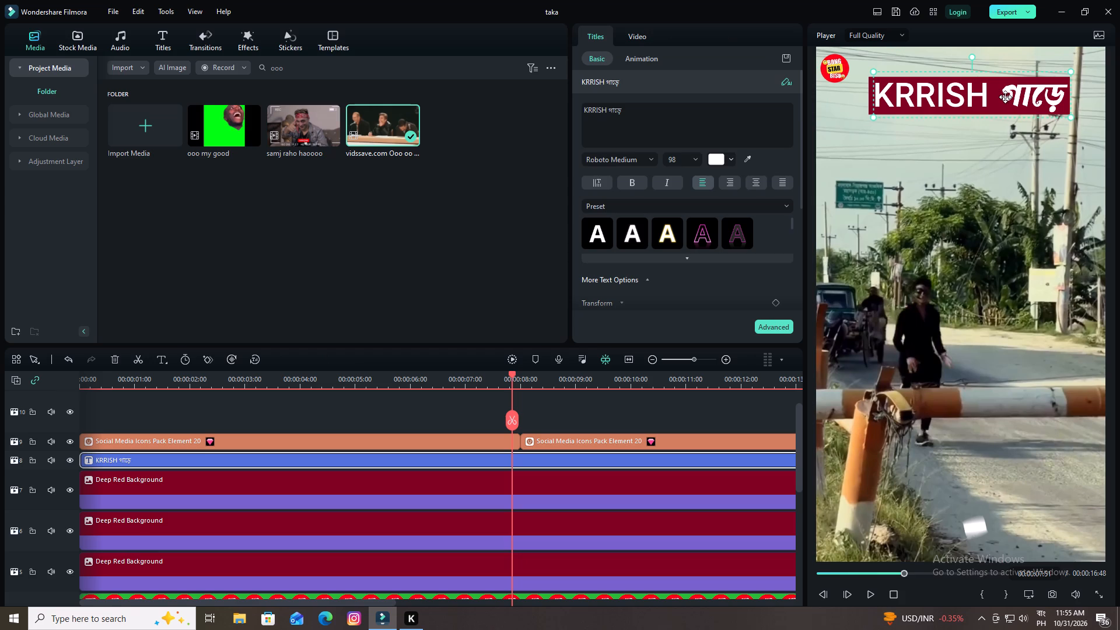
{"action": "left_click", "coordinate": [1005, 97]}
{"action": "left_click", "coordinate": [610, 110]}
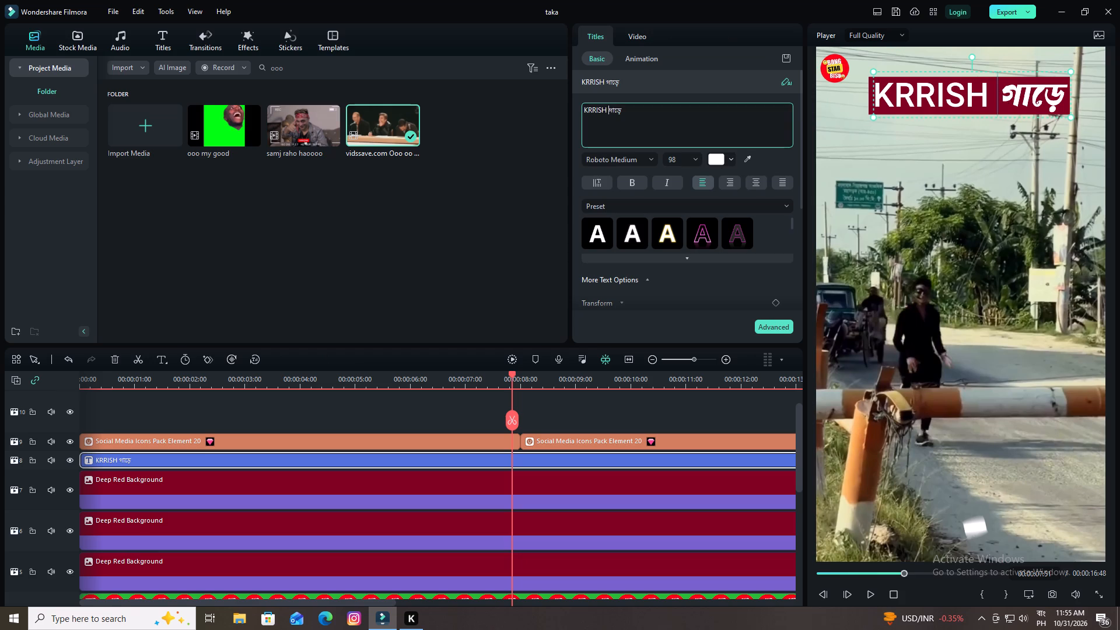
{"action": "key", "text": "BackSpace"}
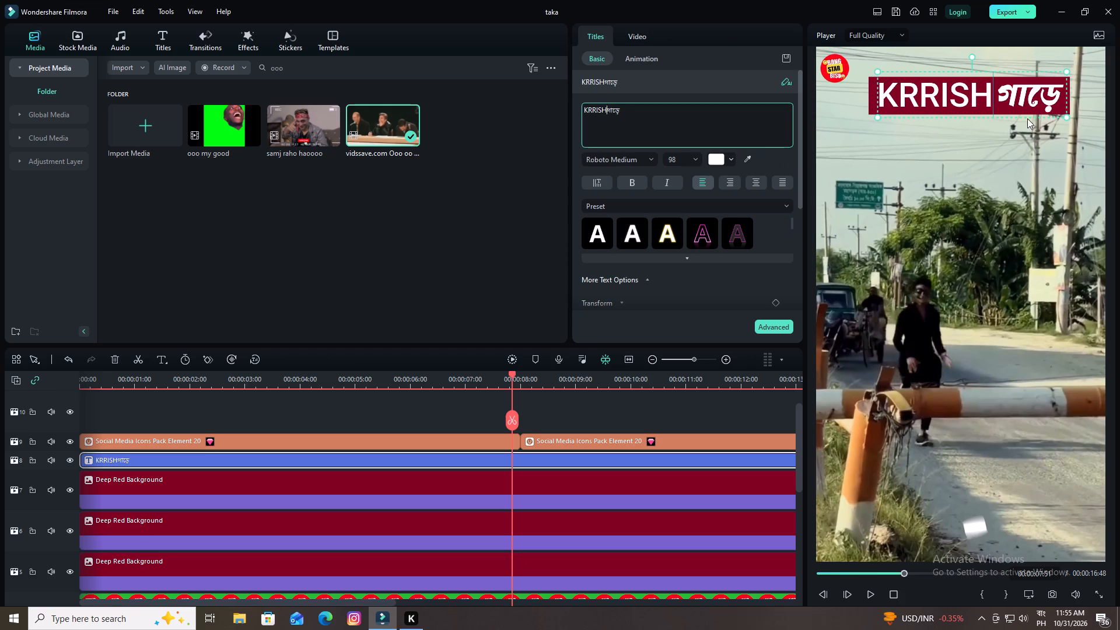
{"action": "left_click", "coordinate": [1056, 135]}
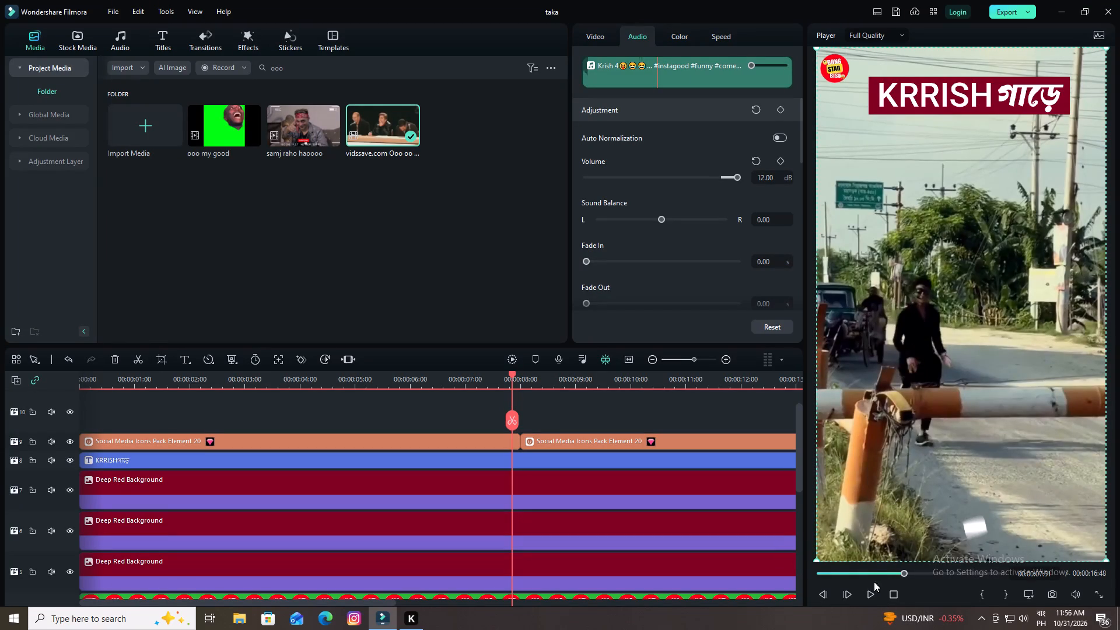
Play the video from the beginning into the second clip to review the restyled title.
{"action": "left_click_drag", "start_coordinate": [902, 574], "coordinate": [688, 573]}
{"action": "key", "text": "space"}
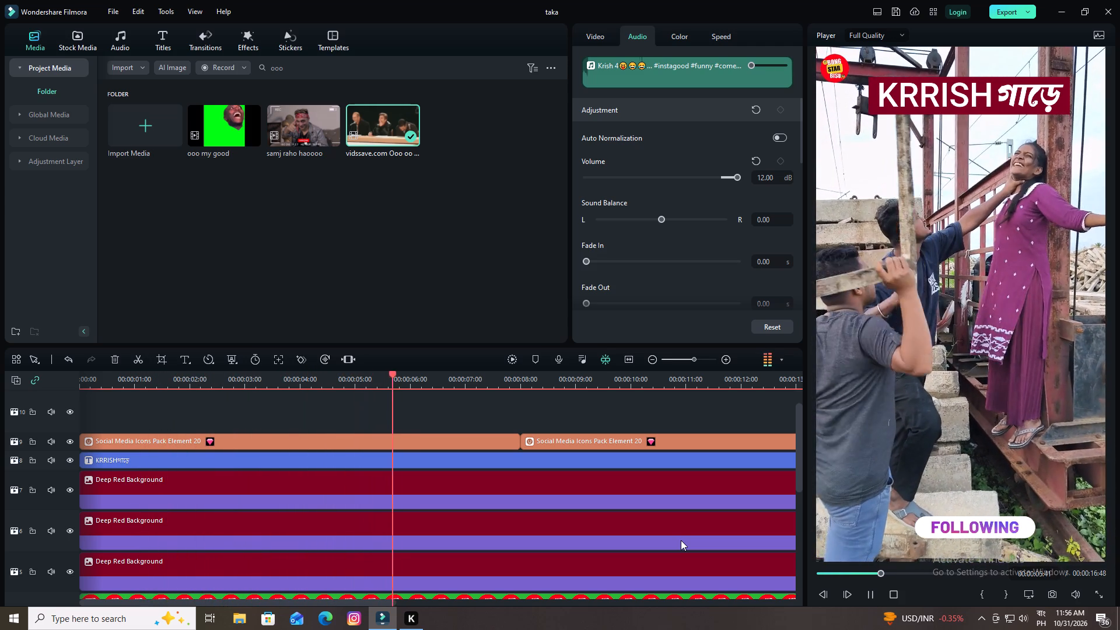
{"action": "key", "text": "space"}
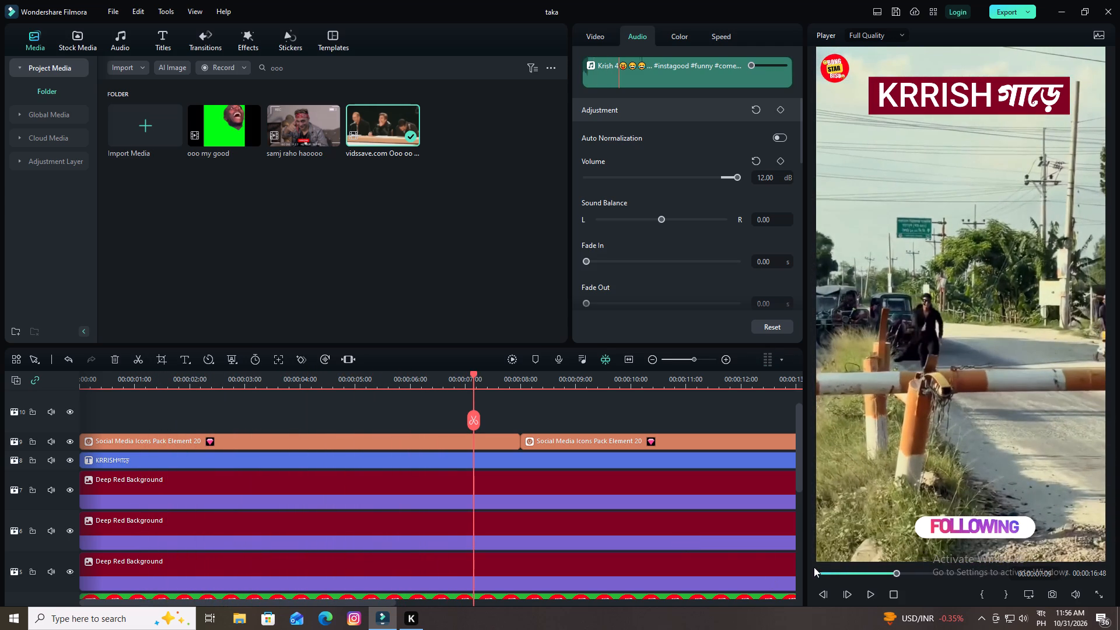
Return to the start of the video, select the opening clip VID_20261029_162400 and open its Curves color settings.
{"action": "left_click_drag", "start_coordinate": [895, 572], "coordinate": [754, 569]}
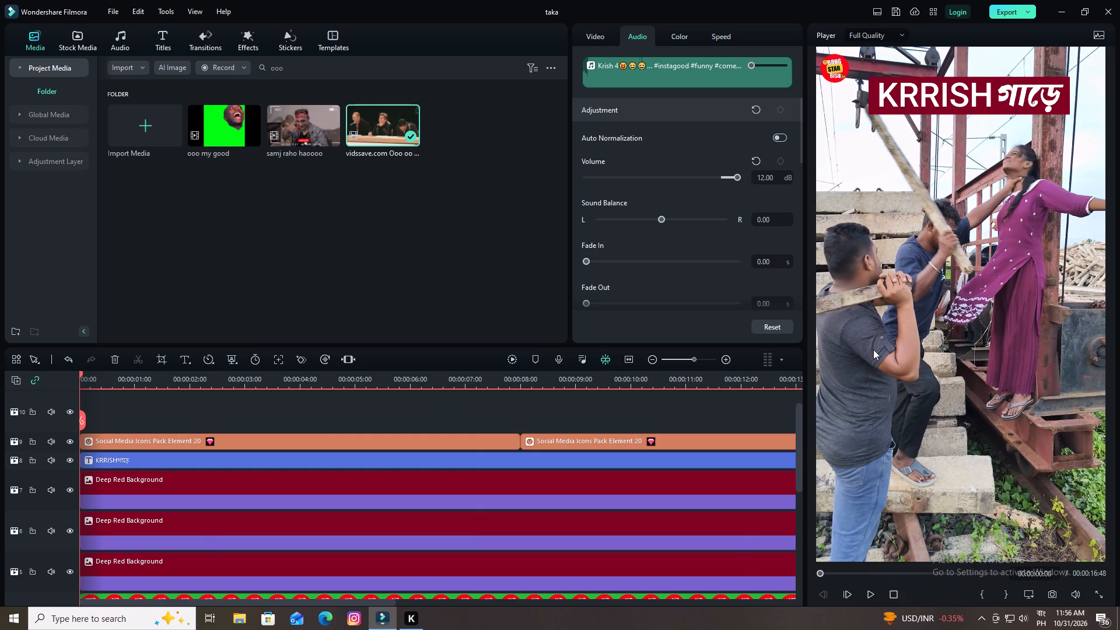
{"action": "double_click", "coordinate": [967, 314]}
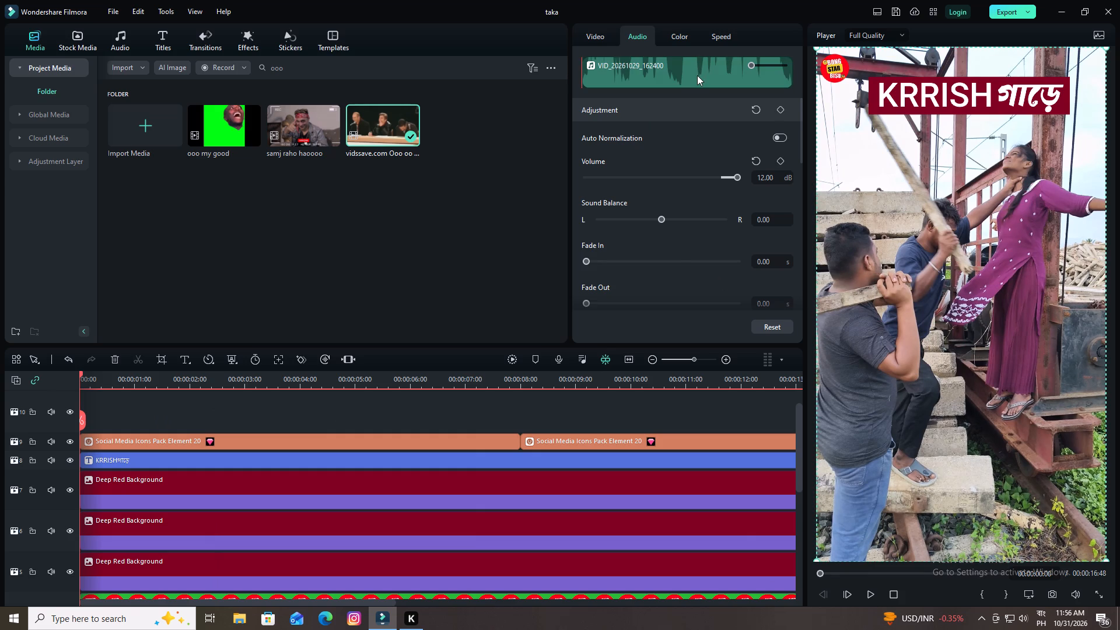
{"action": "scroll", "coordinate": [373, 541], "scroll_direction": "down", "scroll_amount": 3}
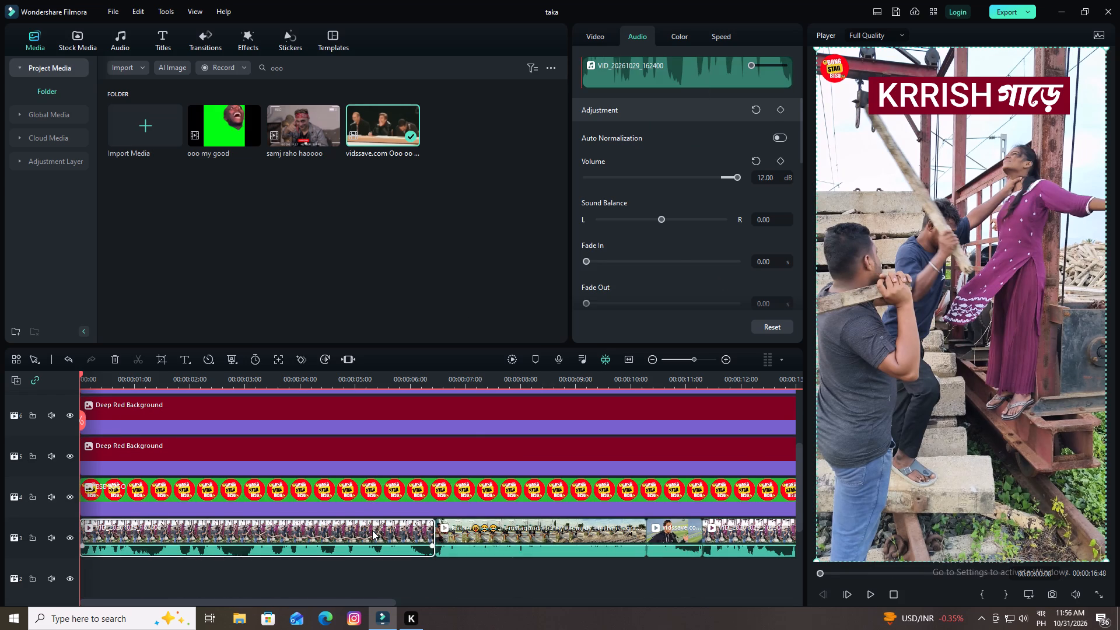
{"action": "double_click", "coordinate": [922, 347]}
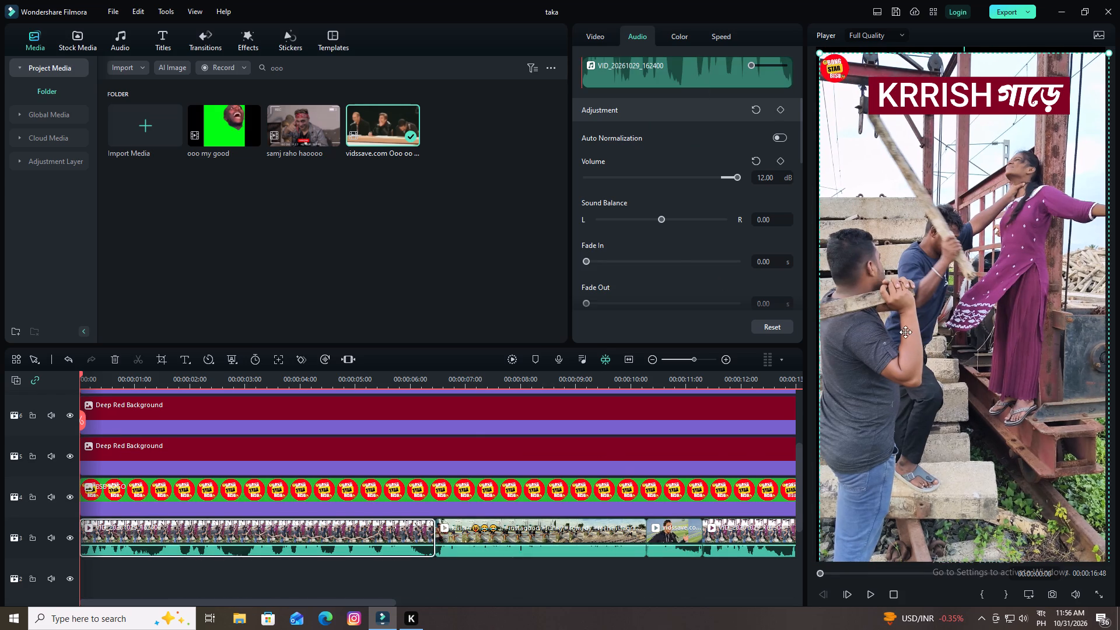
{"action": "left_click", "coordinate": [683, 32]}
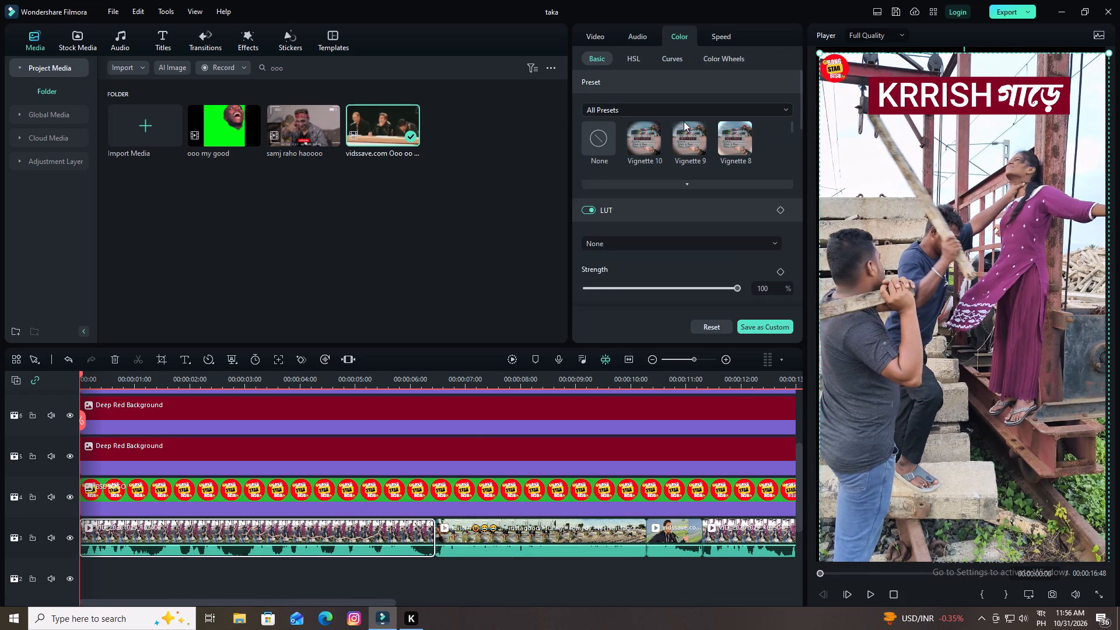
{"action": "left_click", "coordinate": [625, 55]}
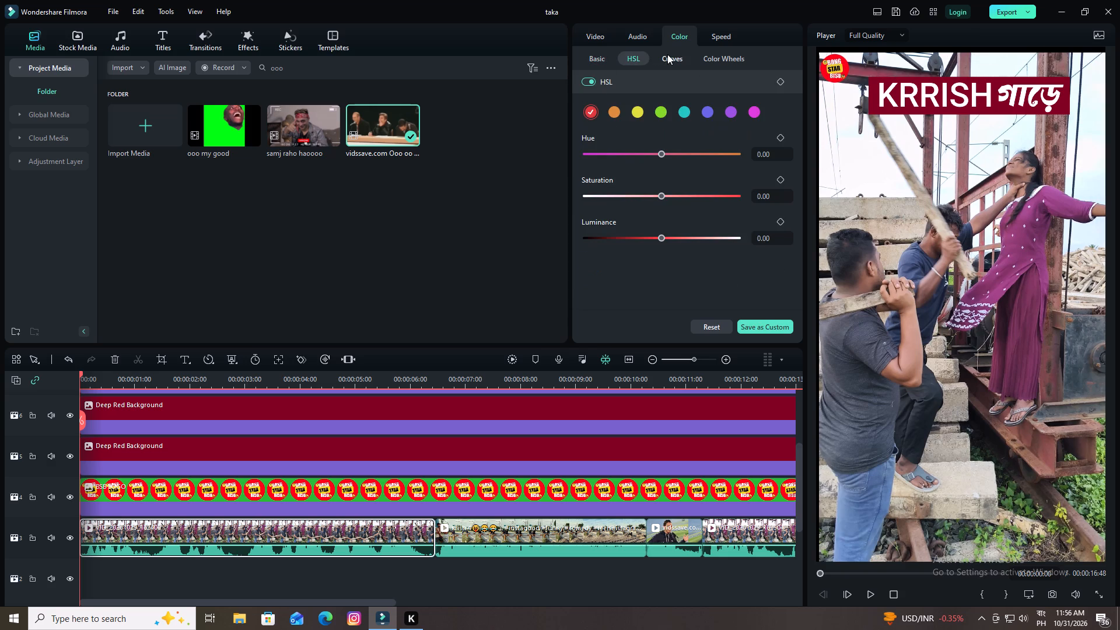
{"action": "left_click", "coordinate": [667, 54]}
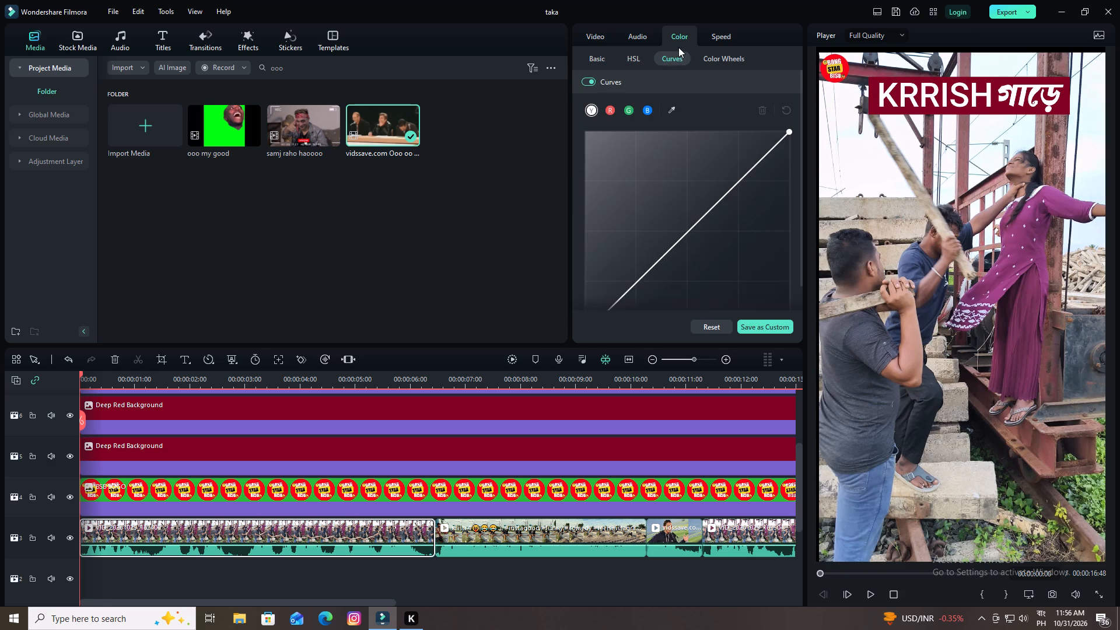
Realign the shifted opening clip so that it fills the vertical frame up to its top and side edges.
{"action": "left_click", "coordinate": [929, 162]}
{"action": "left_click_drag", "start_coordinate": [929, 162], "coordinate": [929, 160]}
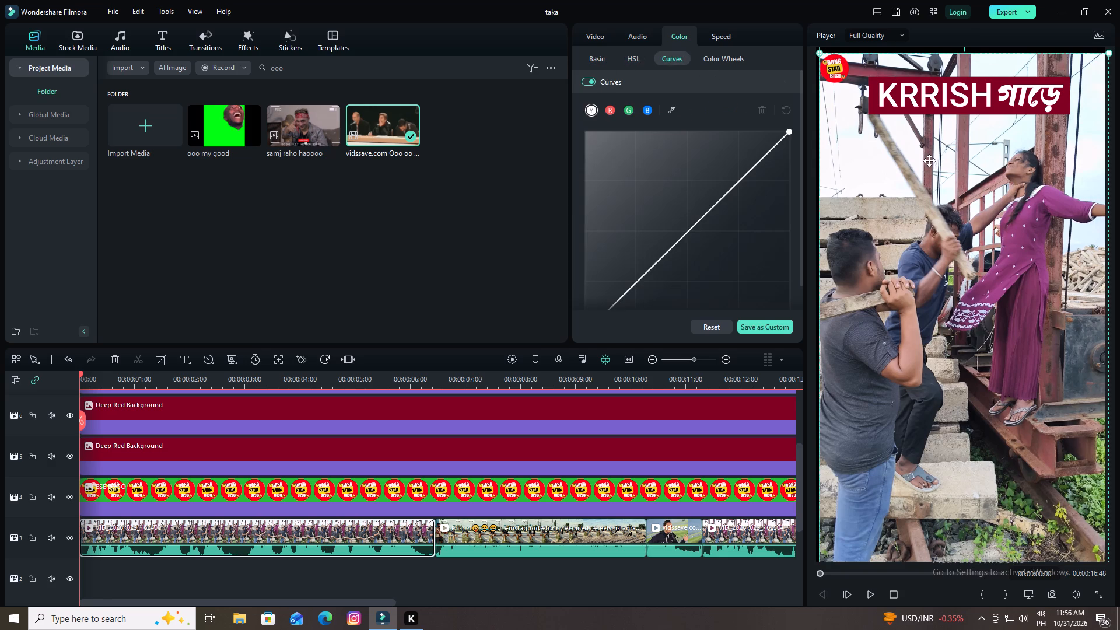
{"action": "left_click_drag", "start_coordinate": [929, 160], "coordinate": [929, 153]}
{"action": "left_click", "coordinate": [926, 152]}
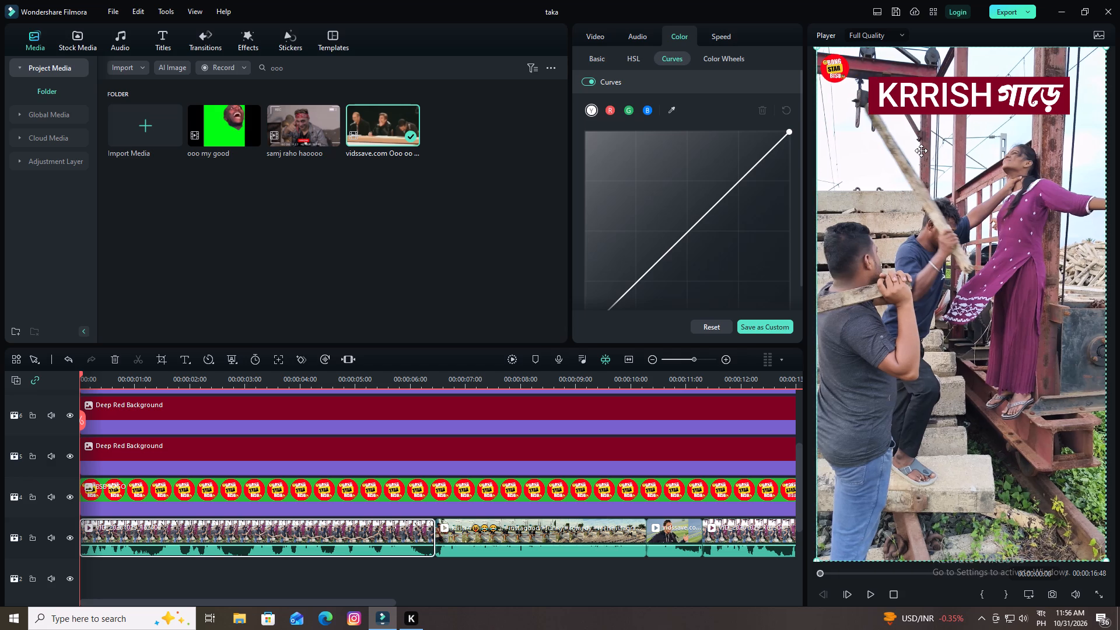
{"action": "key", "text": "Left"}
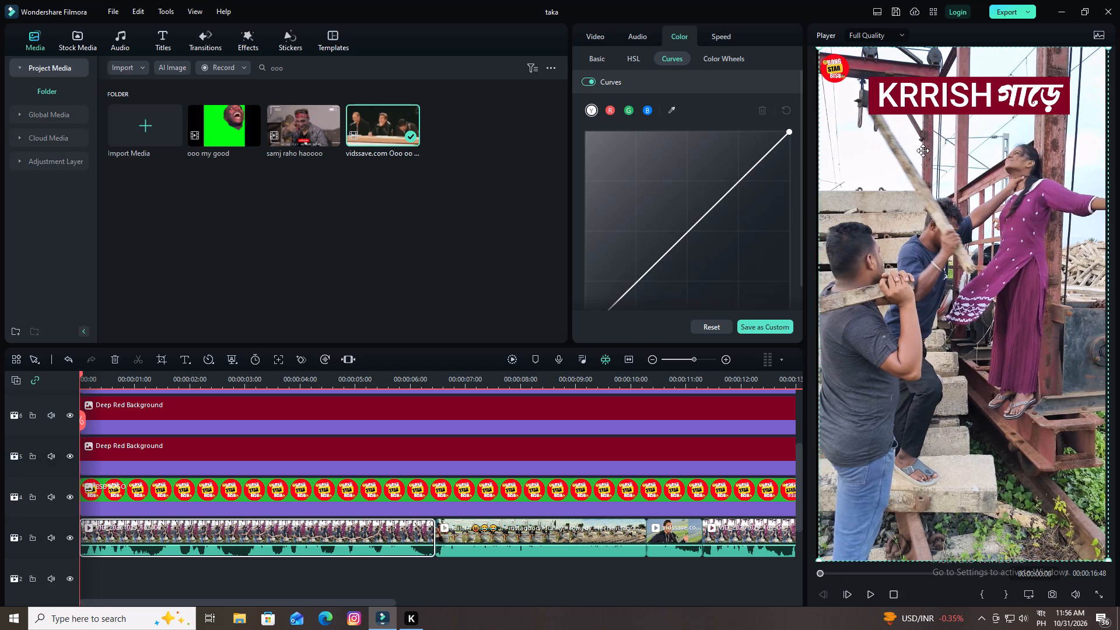
{"action": "key", "text": "Left"}
{"action": "key", "text": "Left"}
{"action": "key", "text": "Left"}
{"action": "key", "text": "Left"}
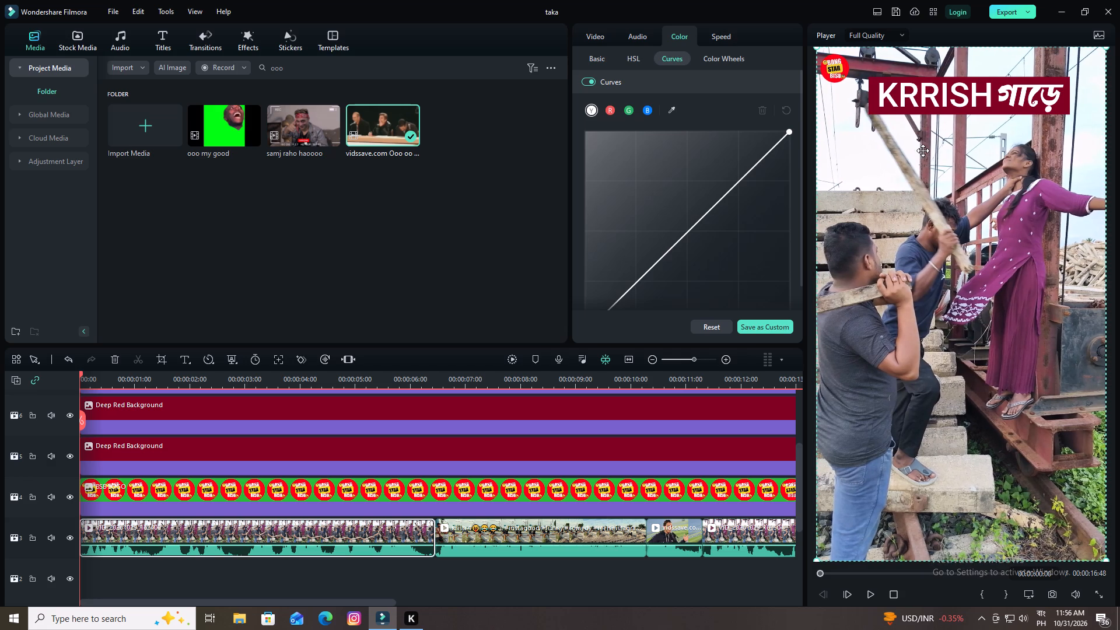
{"action": "key", "text": "Left"}
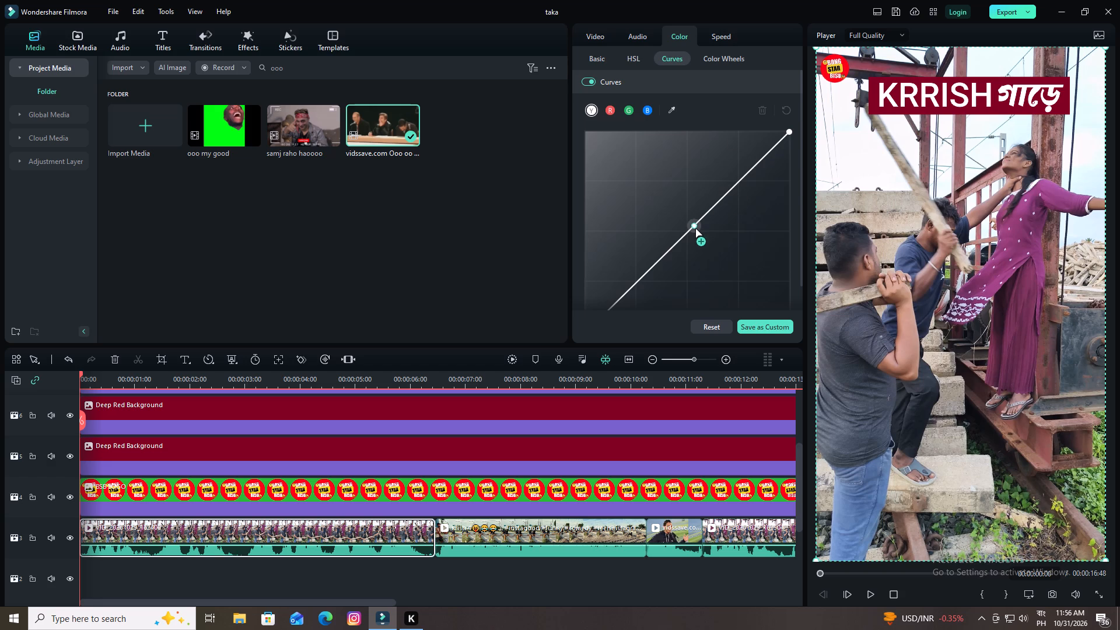
Raise the midpoint of the opening clip's white curve slightly to brighten the picture, and save the project.
{"action": "left_click_drag", "start_coordinate": [688, 230], "coordinate": [682, 226]}
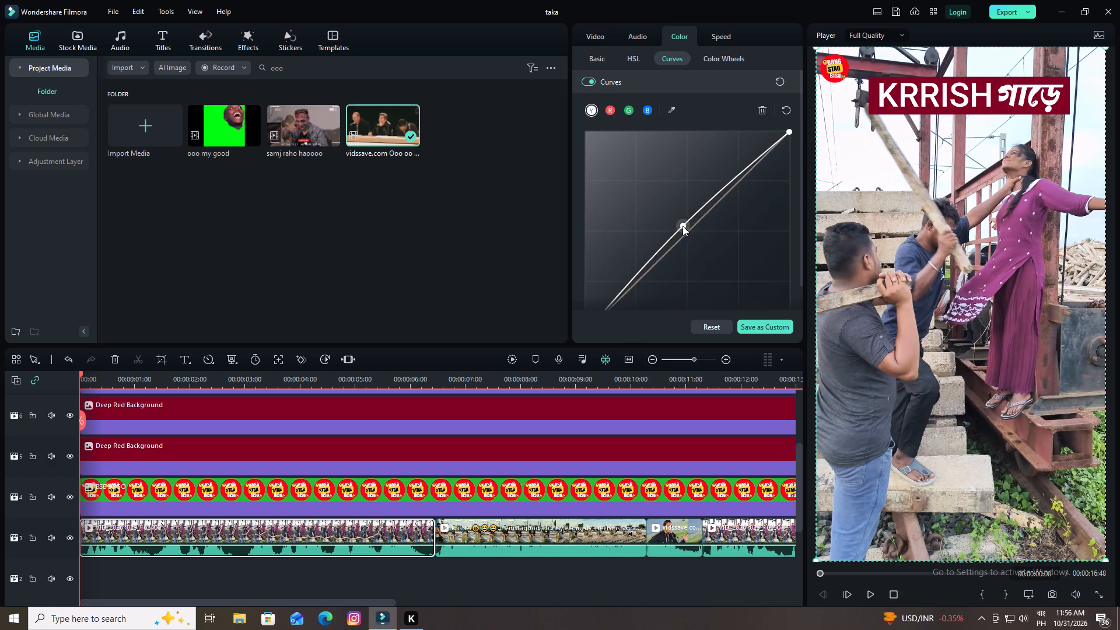
{"action": "left_click_drag", "start_coordinate": [682, 226], "coordinate": [681, 220]}
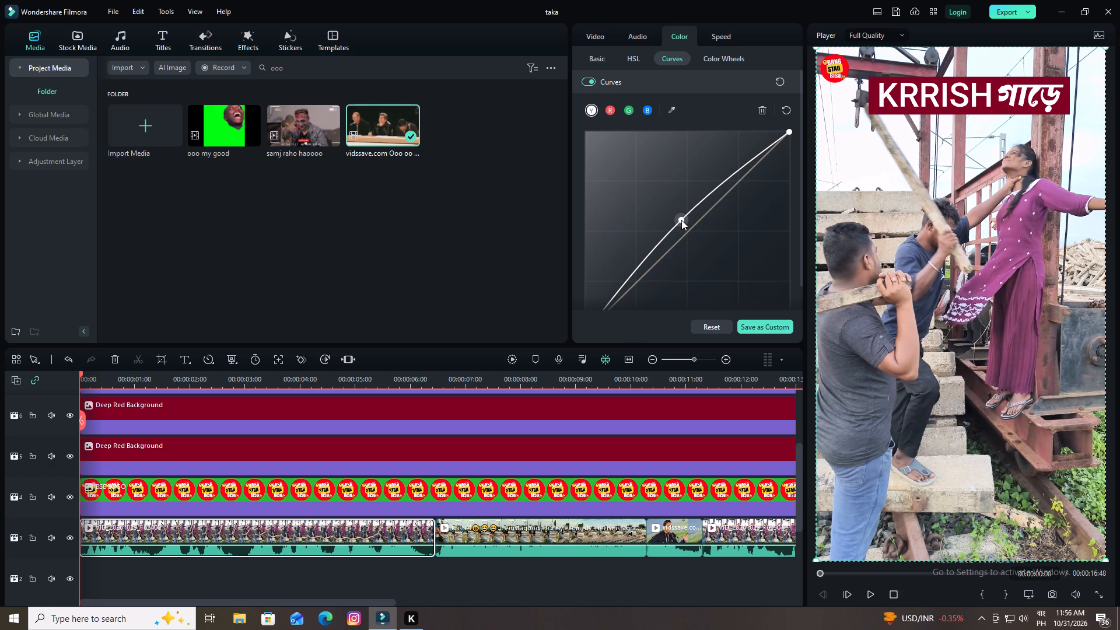
{"action": "left_click_drag", "start_coordinate": [681, 220], "coordinate": [682, 221]}
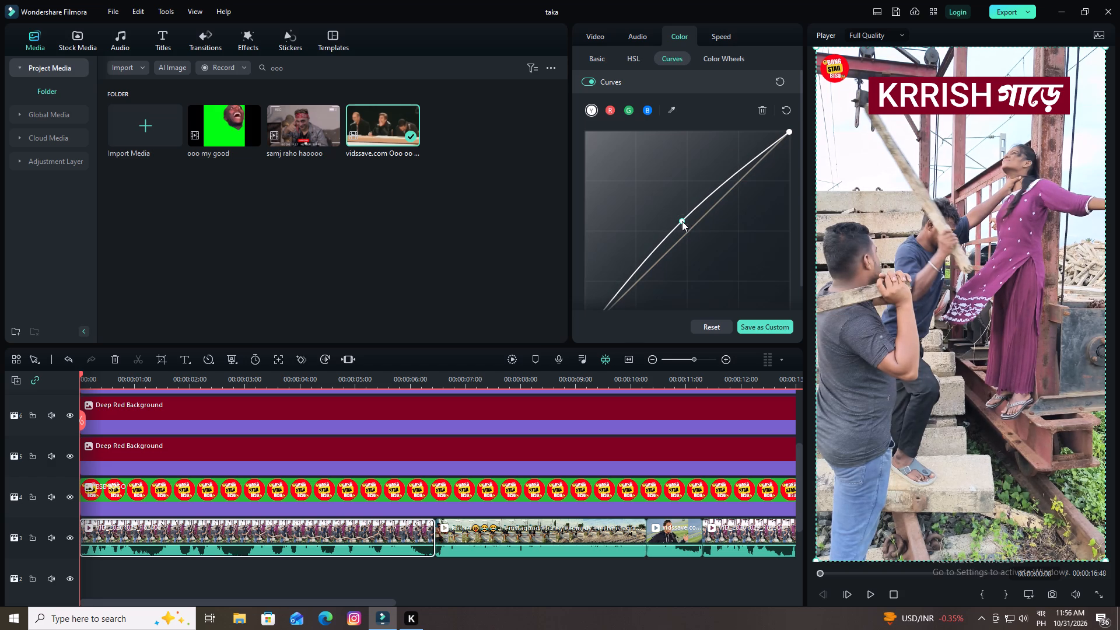
{"action": "key", "text": "ctrl+s"}
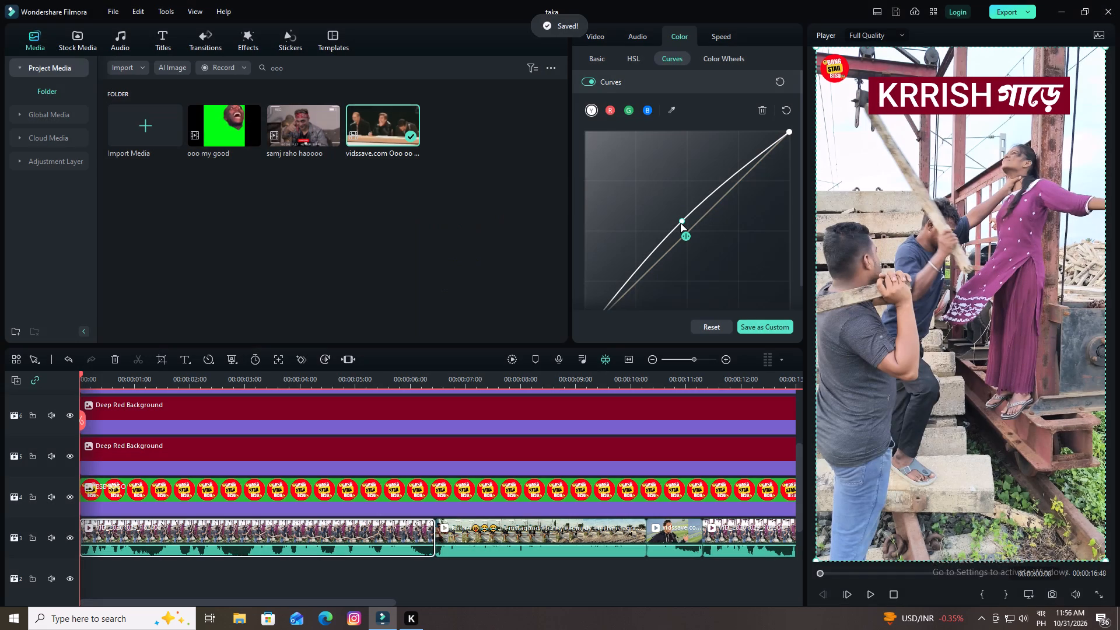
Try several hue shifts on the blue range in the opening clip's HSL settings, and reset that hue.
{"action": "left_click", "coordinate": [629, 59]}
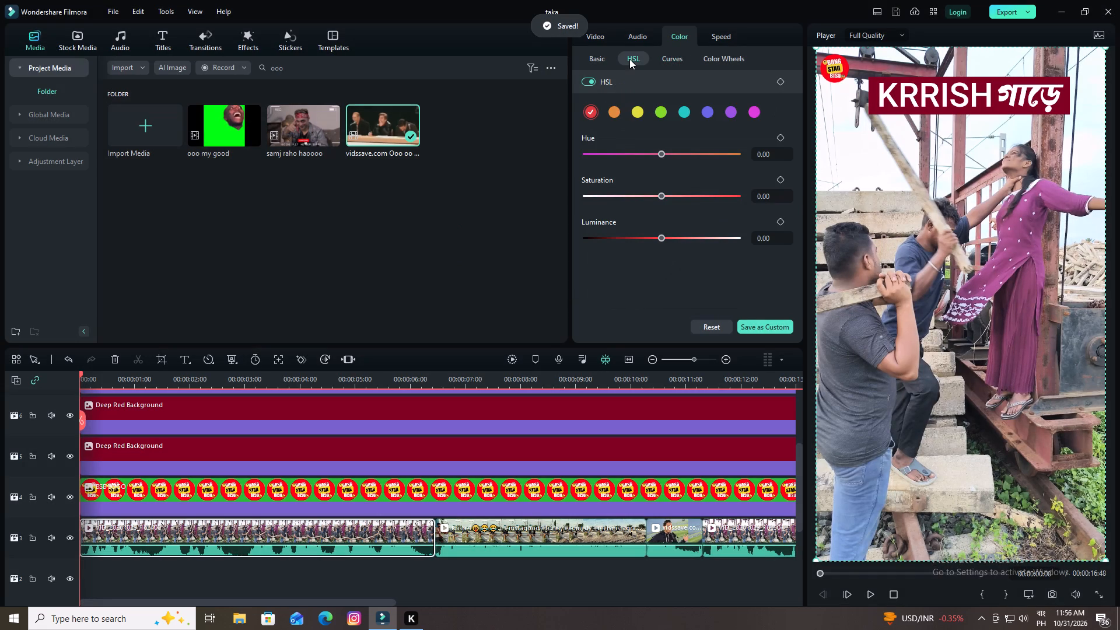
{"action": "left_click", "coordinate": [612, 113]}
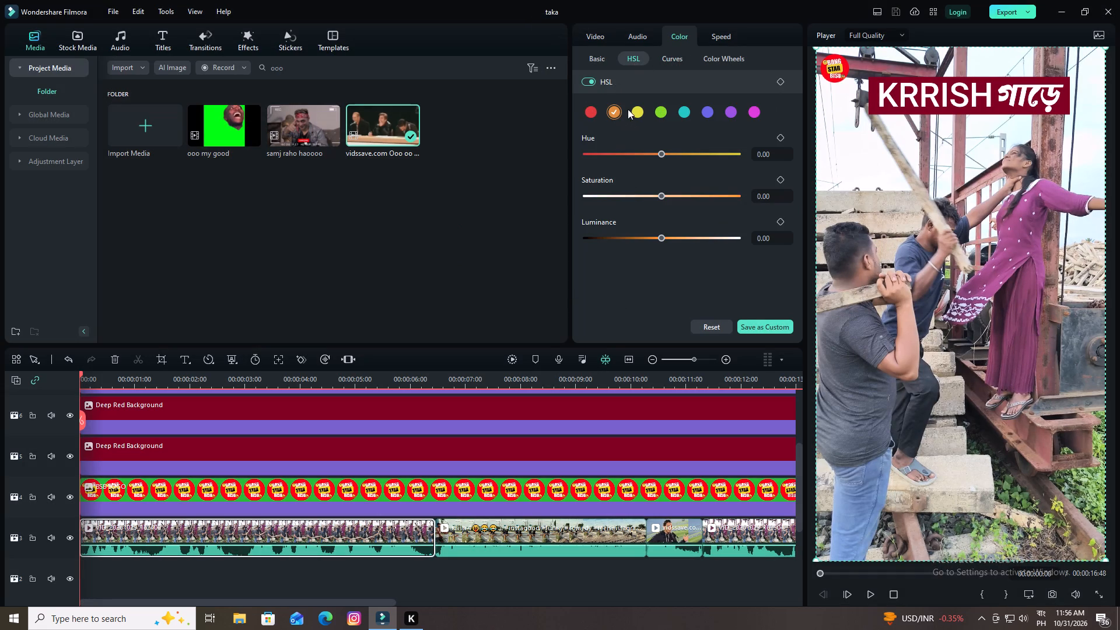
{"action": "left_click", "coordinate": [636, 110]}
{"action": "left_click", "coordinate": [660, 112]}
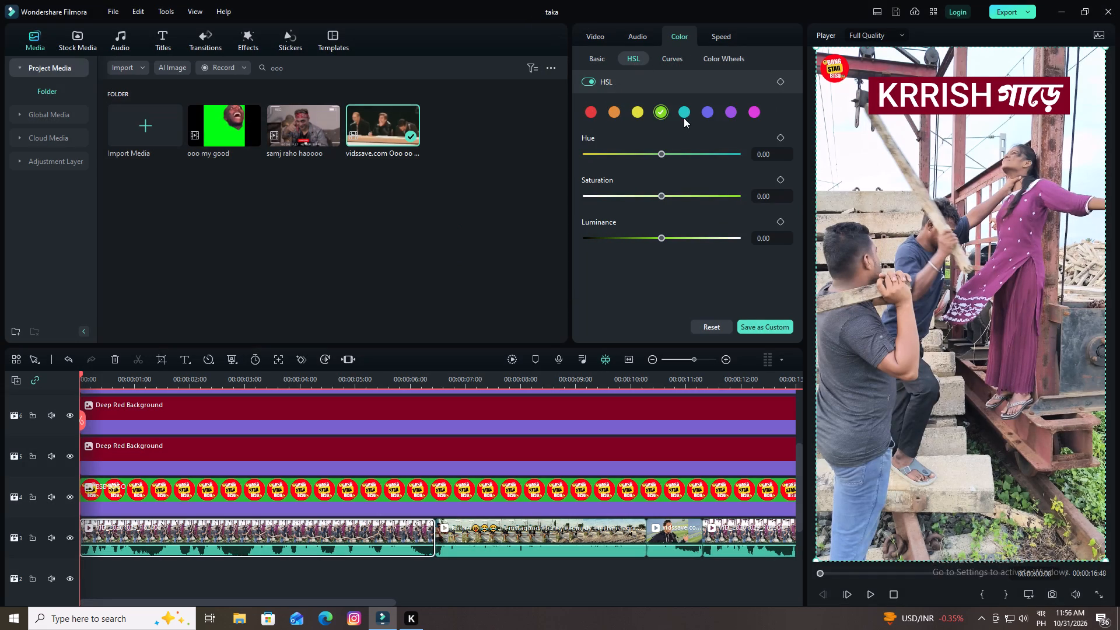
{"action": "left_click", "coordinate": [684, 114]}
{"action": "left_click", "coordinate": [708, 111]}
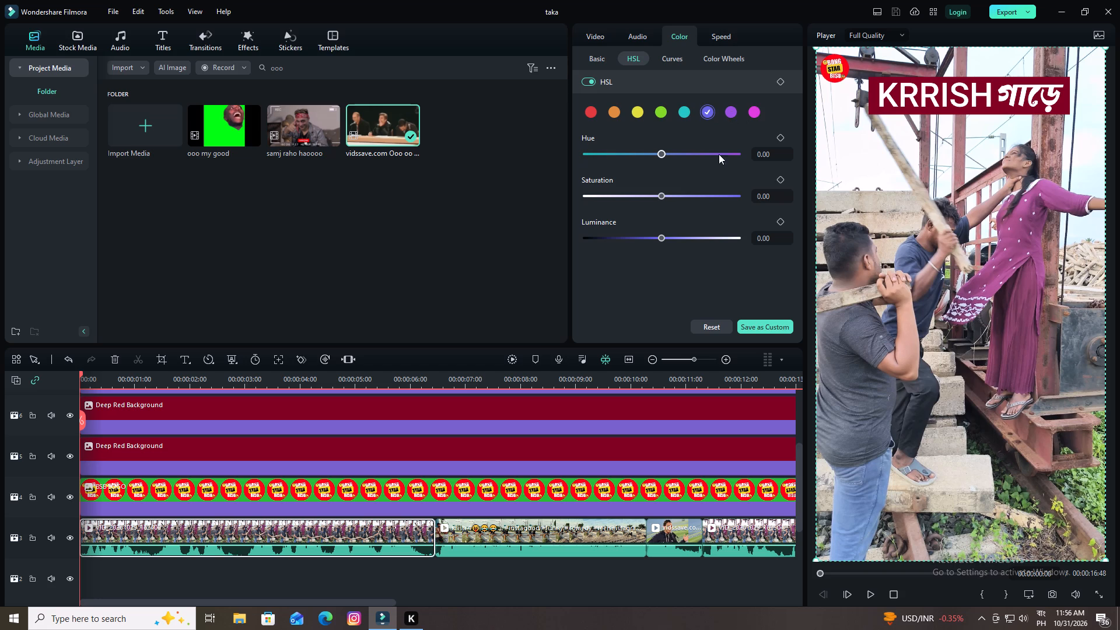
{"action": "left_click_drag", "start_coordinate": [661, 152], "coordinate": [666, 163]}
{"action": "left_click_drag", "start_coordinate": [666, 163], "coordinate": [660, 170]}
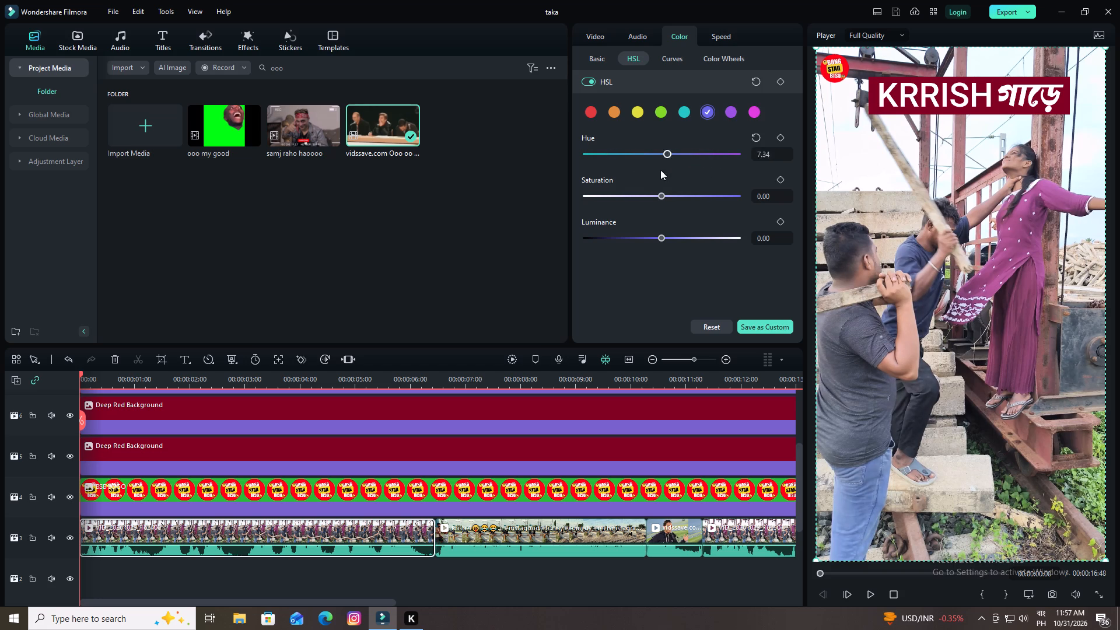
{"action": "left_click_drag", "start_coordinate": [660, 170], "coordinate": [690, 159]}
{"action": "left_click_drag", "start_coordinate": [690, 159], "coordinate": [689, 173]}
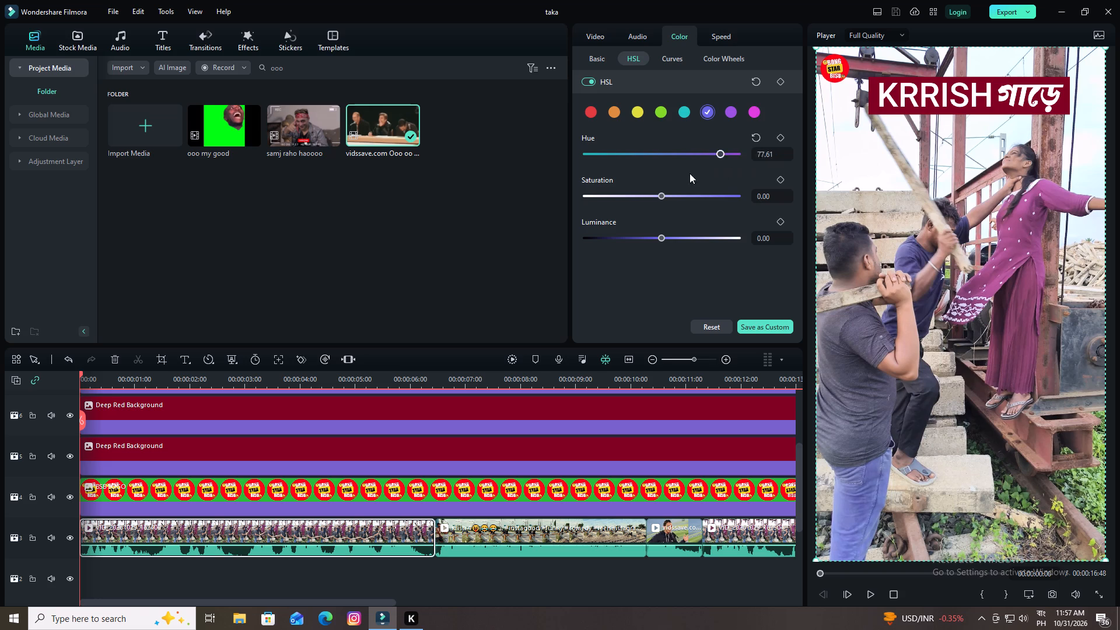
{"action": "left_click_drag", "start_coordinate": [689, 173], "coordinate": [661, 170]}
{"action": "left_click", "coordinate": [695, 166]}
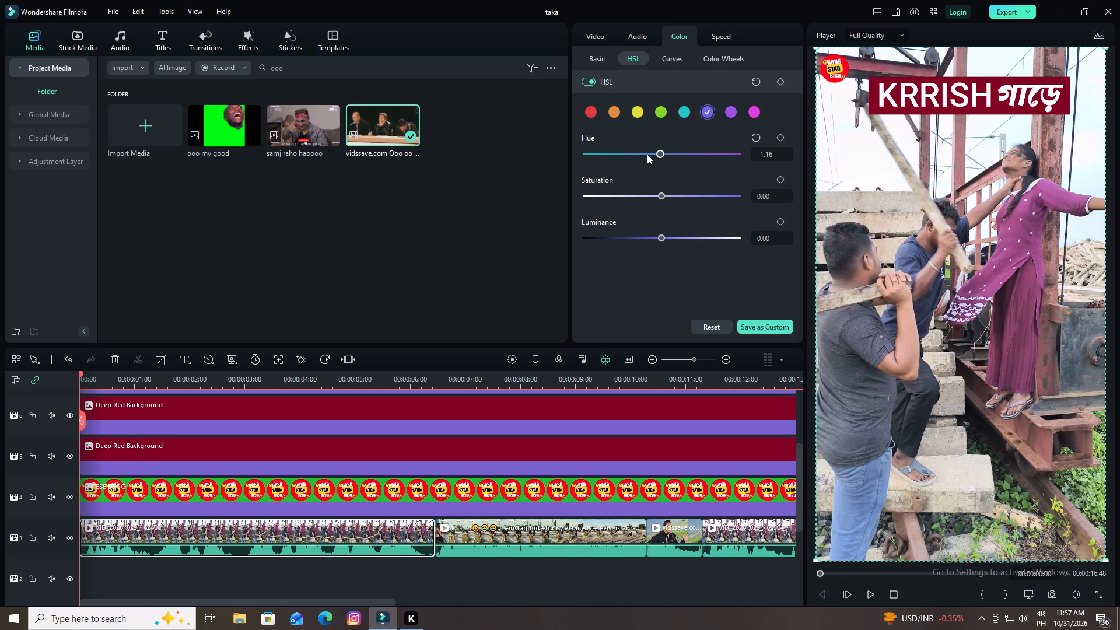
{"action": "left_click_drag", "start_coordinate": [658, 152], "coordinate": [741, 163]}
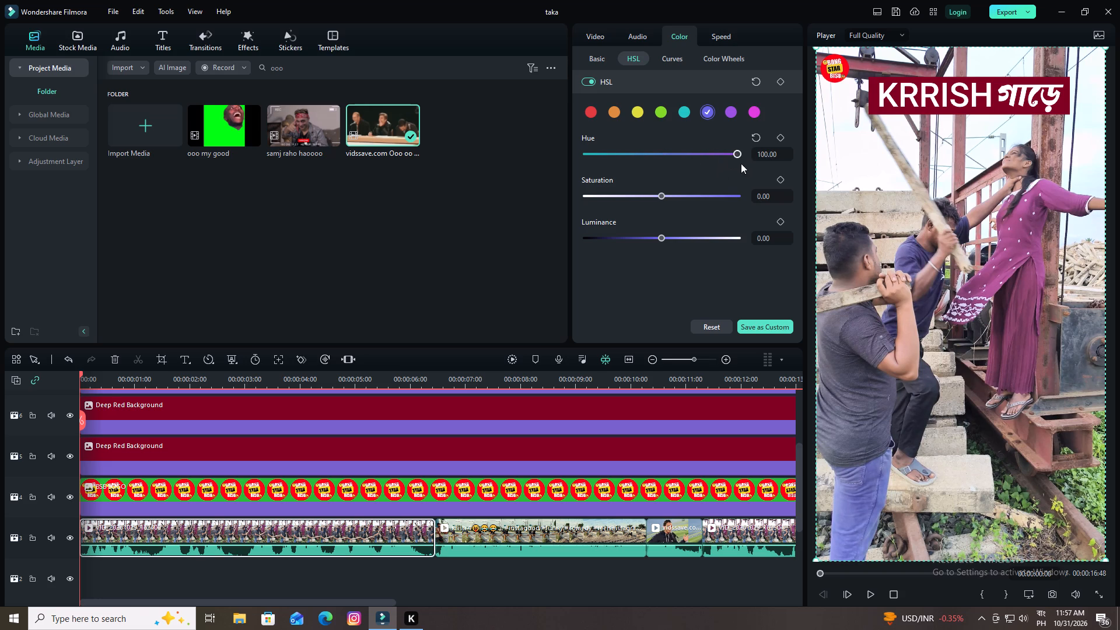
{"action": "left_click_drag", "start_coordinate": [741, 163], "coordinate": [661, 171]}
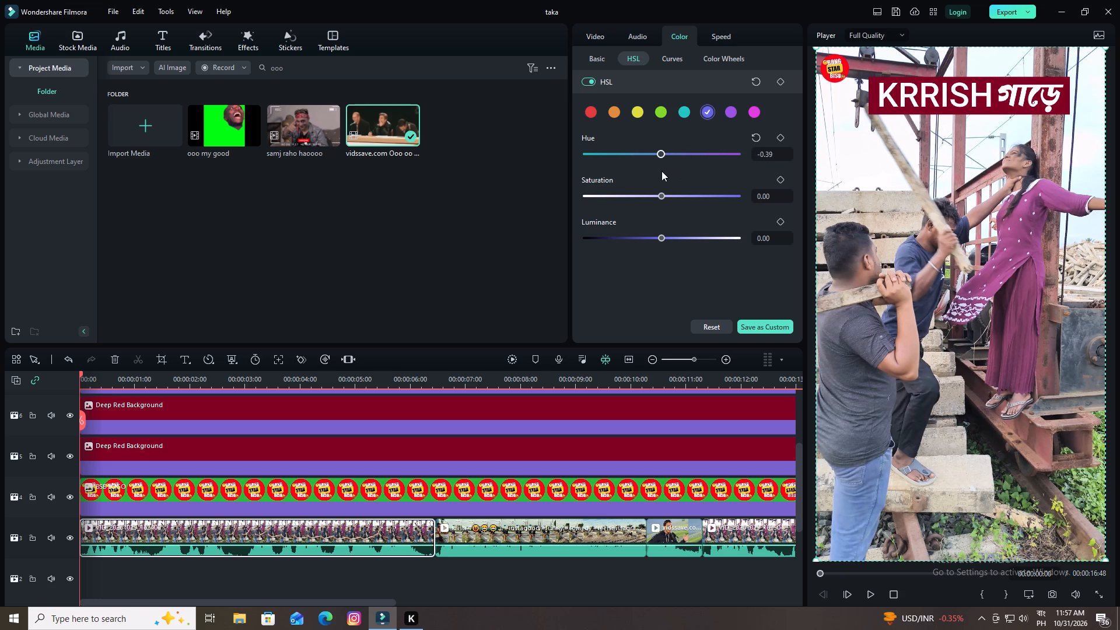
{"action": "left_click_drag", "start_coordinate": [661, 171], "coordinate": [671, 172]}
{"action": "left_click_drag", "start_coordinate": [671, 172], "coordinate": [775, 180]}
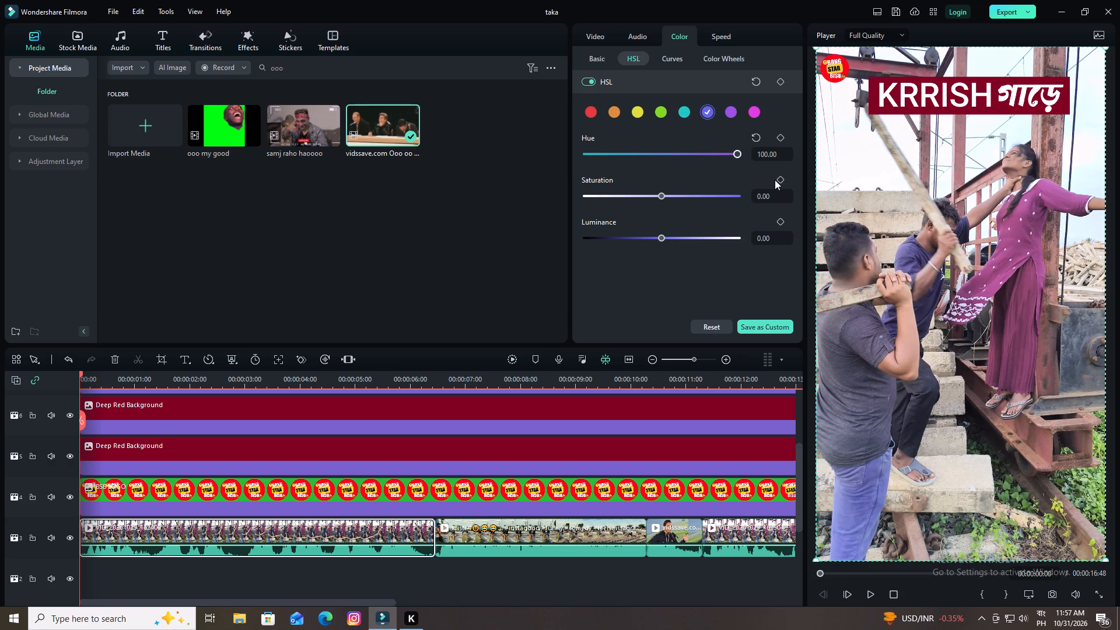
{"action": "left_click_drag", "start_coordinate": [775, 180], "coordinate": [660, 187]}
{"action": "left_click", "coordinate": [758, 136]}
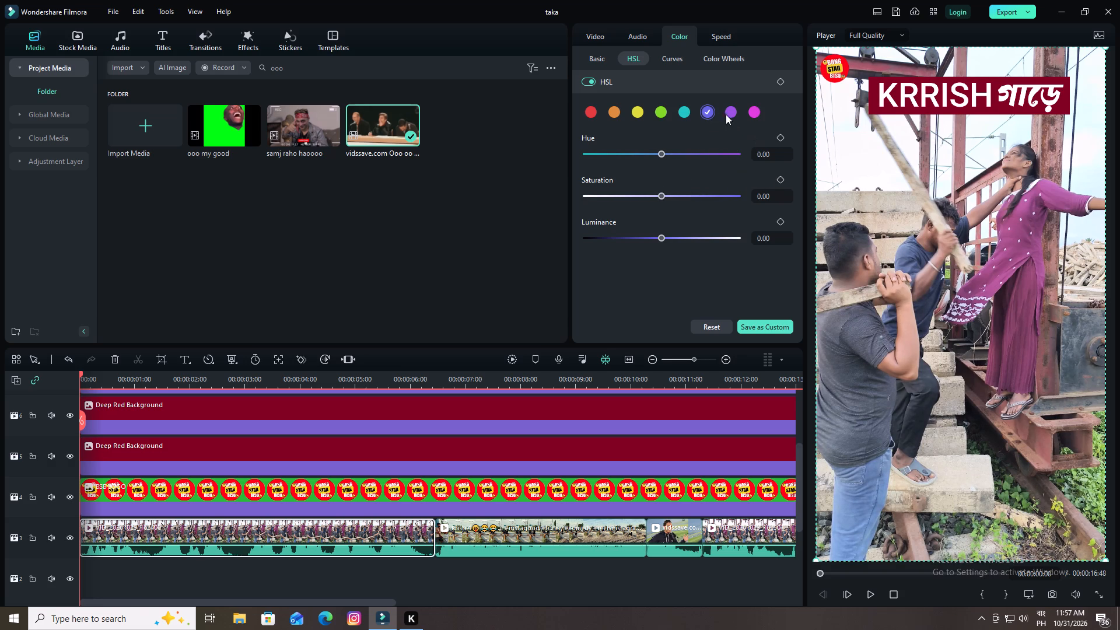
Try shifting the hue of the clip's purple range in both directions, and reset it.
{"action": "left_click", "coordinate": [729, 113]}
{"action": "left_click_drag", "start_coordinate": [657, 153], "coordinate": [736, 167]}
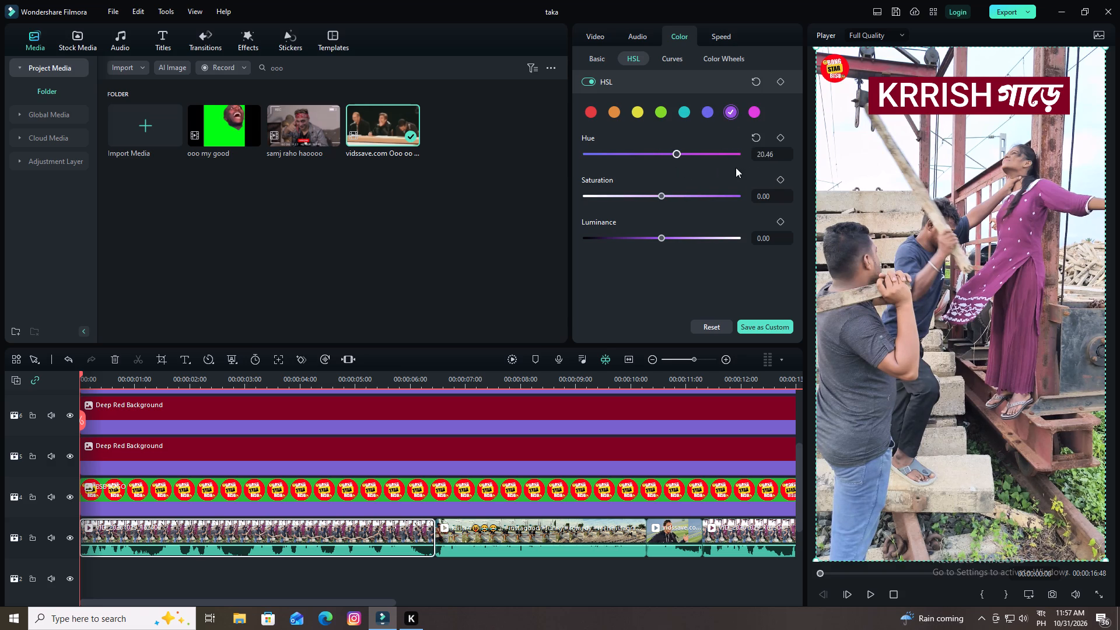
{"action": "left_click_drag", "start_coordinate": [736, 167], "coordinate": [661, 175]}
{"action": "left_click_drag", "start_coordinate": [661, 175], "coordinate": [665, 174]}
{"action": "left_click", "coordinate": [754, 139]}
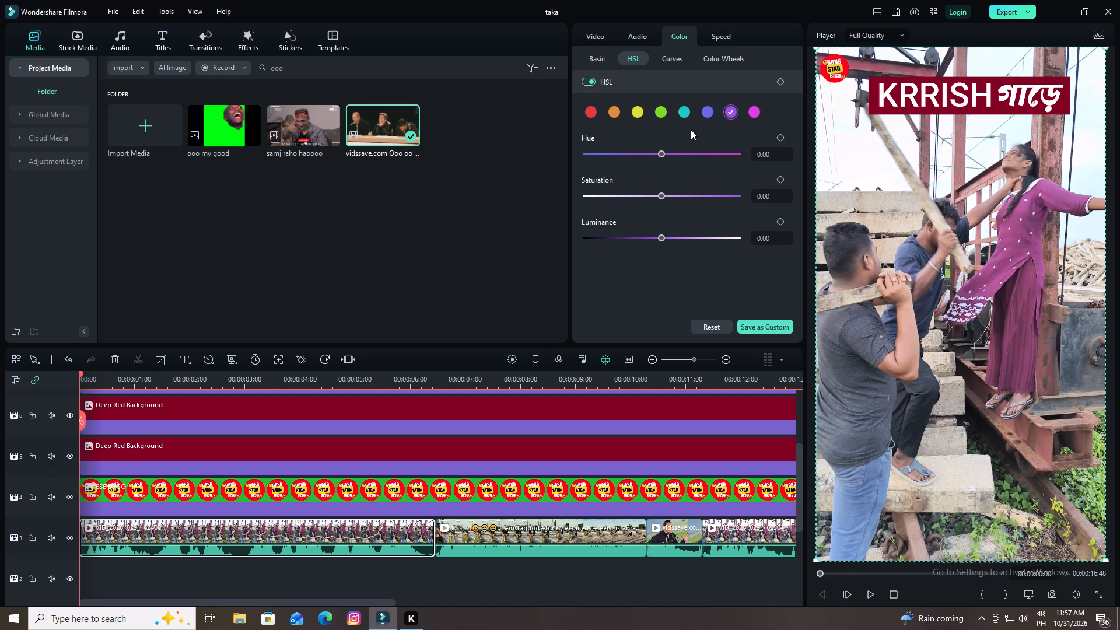
Set the hue, saturation and luminance of the opening clip's green range to 100 each.
{"action": "left_click", "coordinate": [661, 109]}
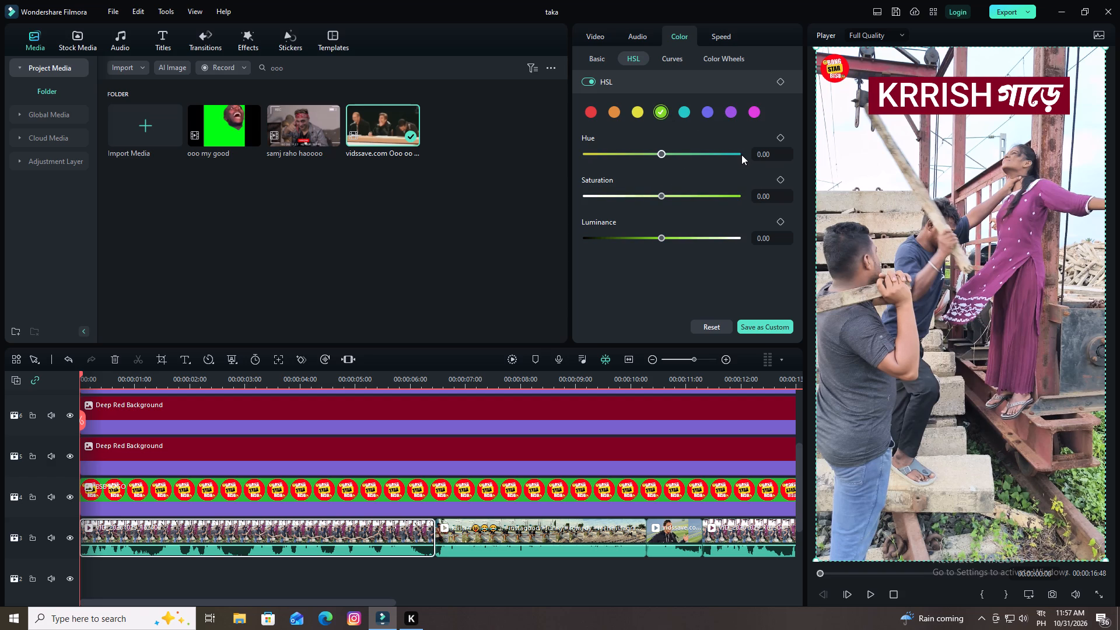
{"action": "left_click", "coordinate": [739, 153]}
{"action": "left_click", "coordinate": [738, 194]}
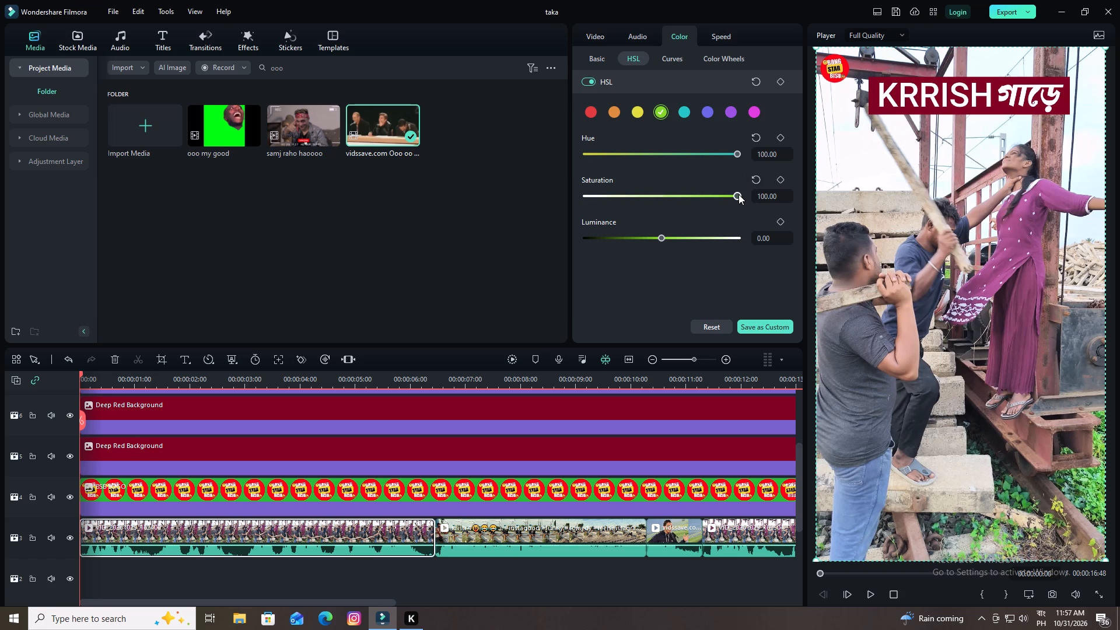
{"action": "left_click", "coordinate": [738, 237]}
Set the opening clip's red range to hue 4.25, saturation 10.42 and luminance 100.
{"action": "left_click", "coordinate": [590, 115]}
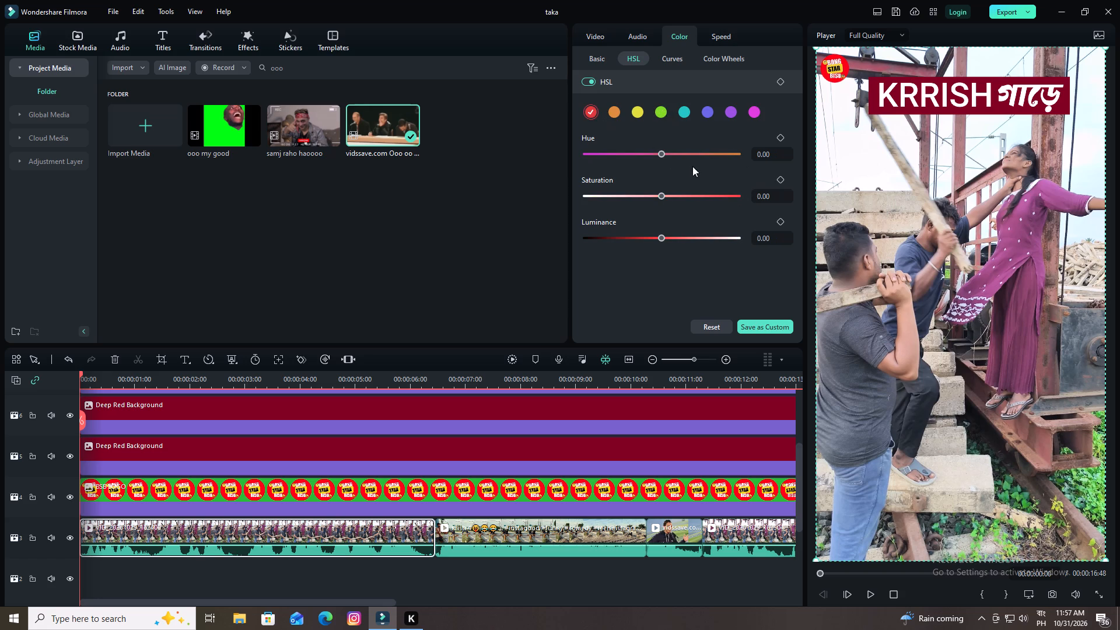
{"action": "left_click_drag", "start_coordinate": [659, 152], "coordinate": [657, 161]}
{"action": "left_click_drag", "start_coordinate": [657, 161], "coordinate": [673, 167]}
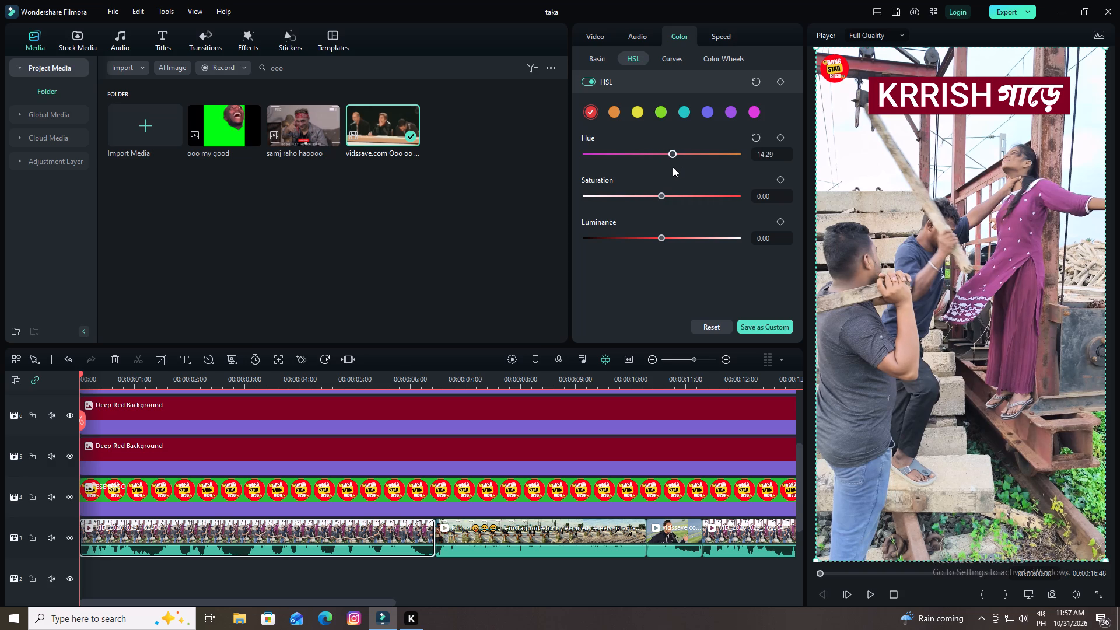
{"action": "left_click_drag", "start_coordinate": [673, 167], "coordinate": [665, 168]}
{"action": "left_click_drag", "start_coordinate": [660, 195], "coordinate": [642, 203]}
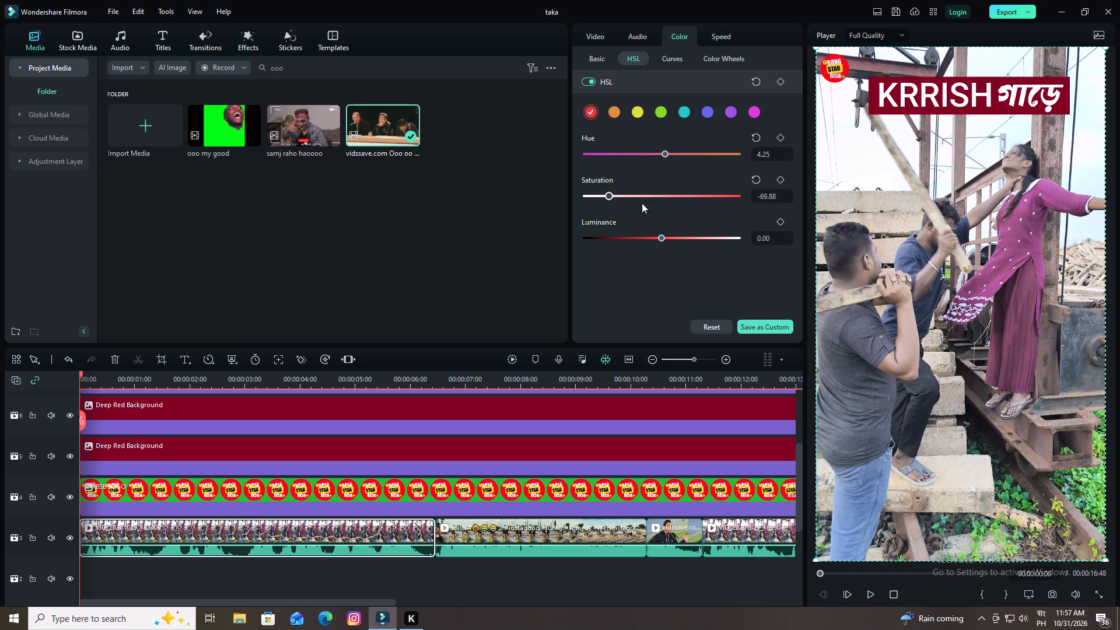
{"action": "left_click_drag", "start_coordinate": [642, 203], "coordinate": [699, 210]}
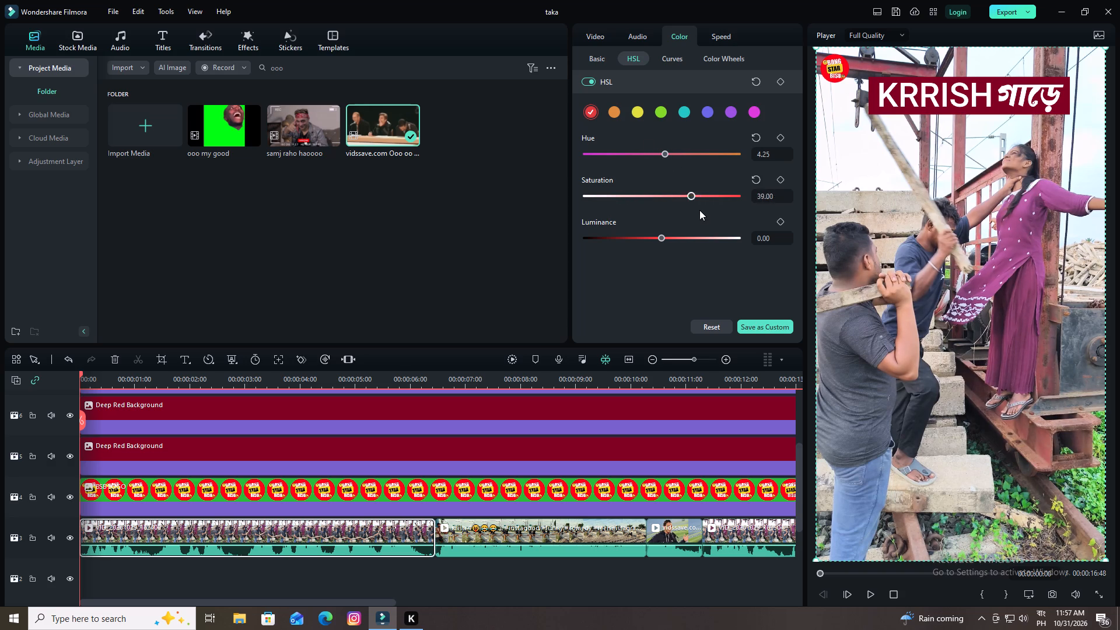
{"action": "left_click_drag", "start_coordinate": [699, 210], "coordinate": [672, 210]}
{"action": "left_click_drag", "start_coordinate": [672, 210], "coordinate": [670, 211]}
{"action": "left_click_drag", "start_coordinate": [659, 239], "coordinate": [686, 242]}
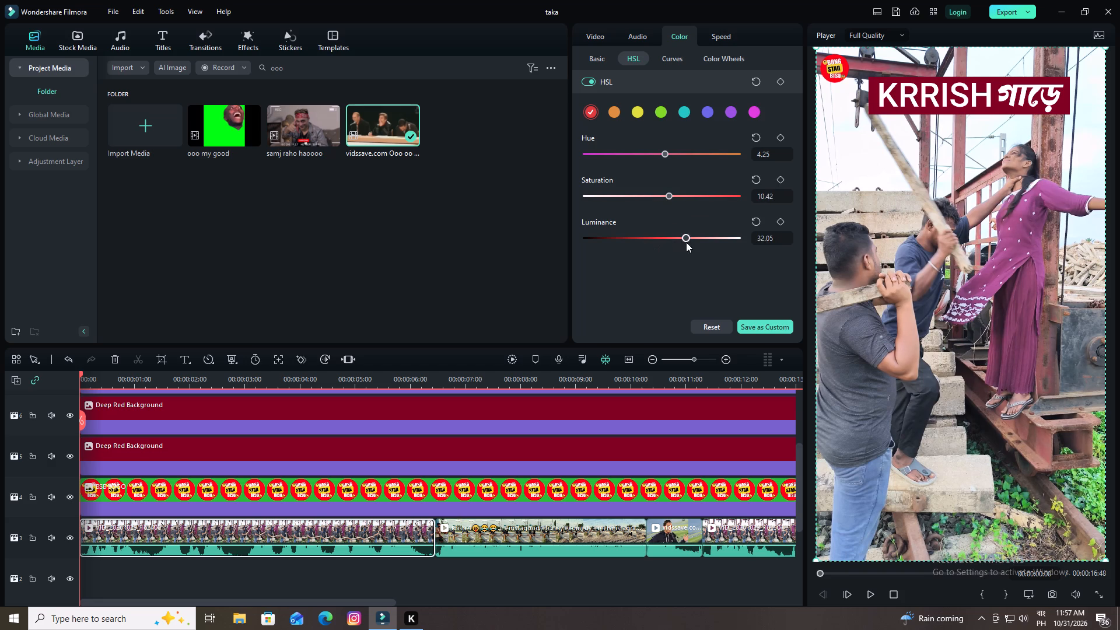
{"action": "left_click_drag", "start_coordinate": [686, 242], "coordinate": [721, 244]}
{"action": "left_click_drag", "start_coordinate": [721, 244], "coordinate": [749, 241]}
{"action": "left_click_drag", "start_coordinate": [749, 241], "coordinate": [782, 240]}
{"action": "left_click_drag", "start_coordinate": [782, 240], "coordinate": [797, 239]}
Set the opening clip's magenta range to hue -100, saturation 100 and luminance 52.90 in HSL.
{"action": "left_click", "coordinate": [616, 110]}
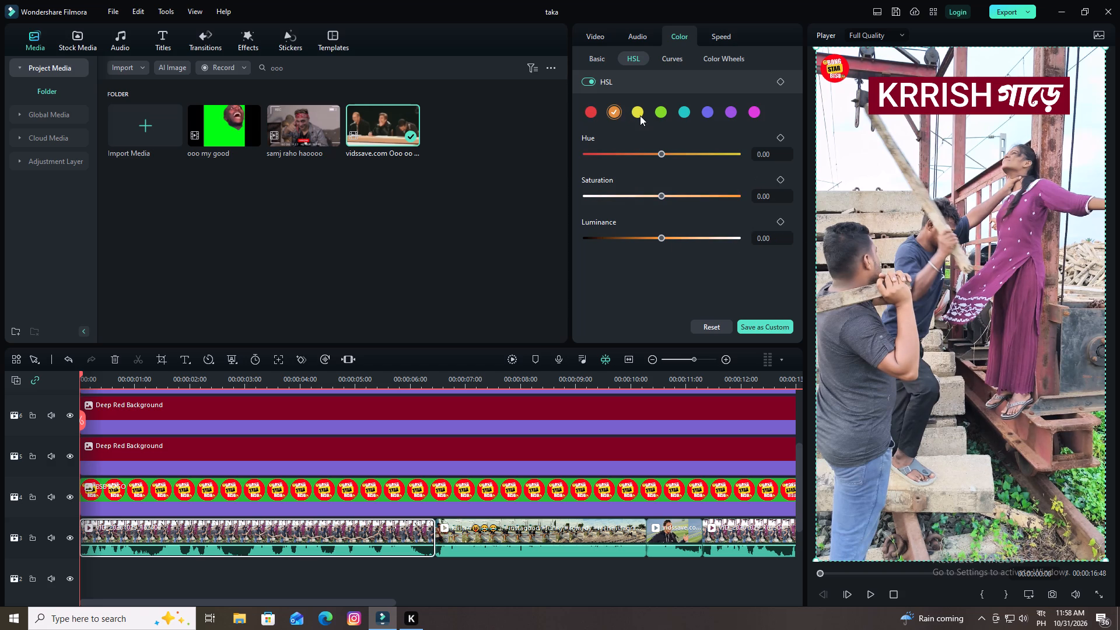
{"action": "left_click", "coordinate": [641, 116]}
{"action": "left_click", "coordinate": [664, 114]}
{"action": "left_click", "coordinate": [685, 113]}
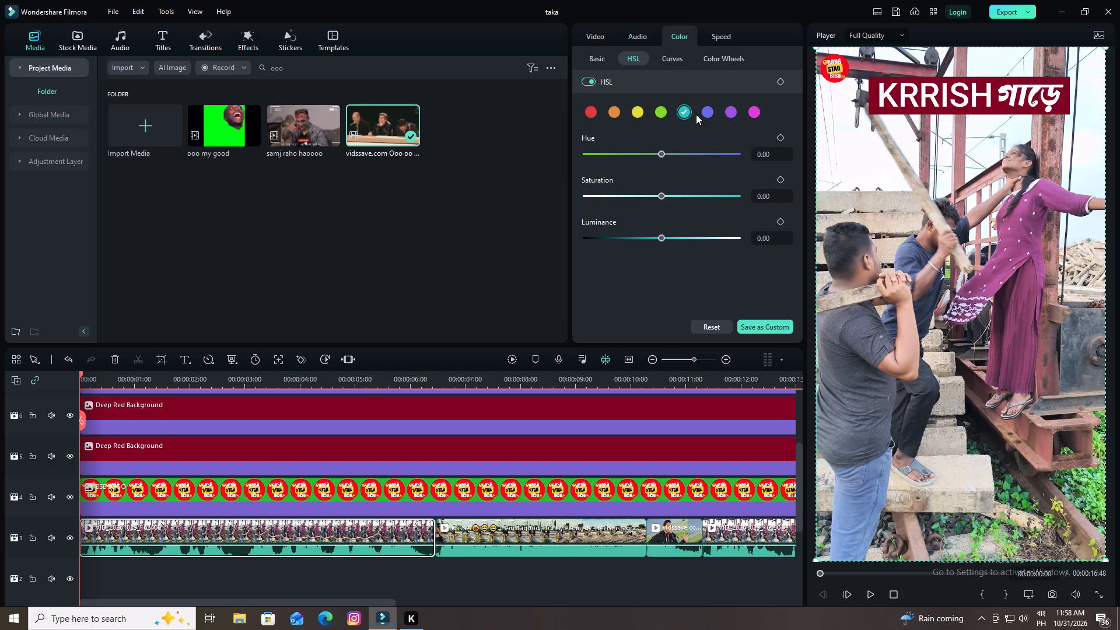
{"action": "left_click", "coordinate": [710, 112]}
{"action": "left_click", "coordinate": [750, 112]}
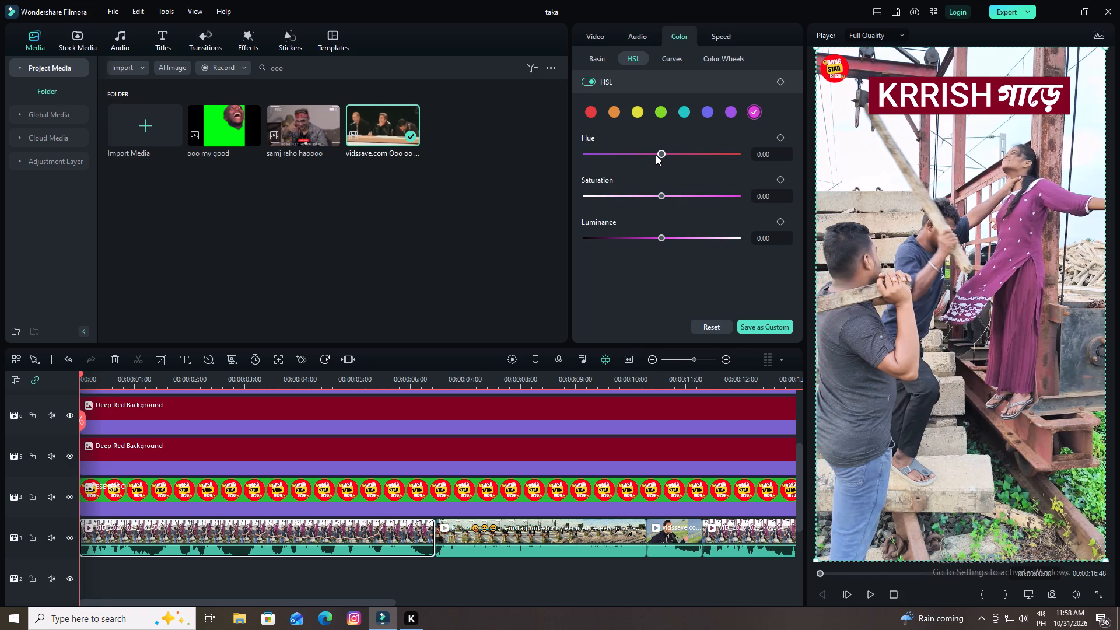
{"action": "left_click_drag", "start_coordinate": [662, 154], "coordinate": [842, 187]}
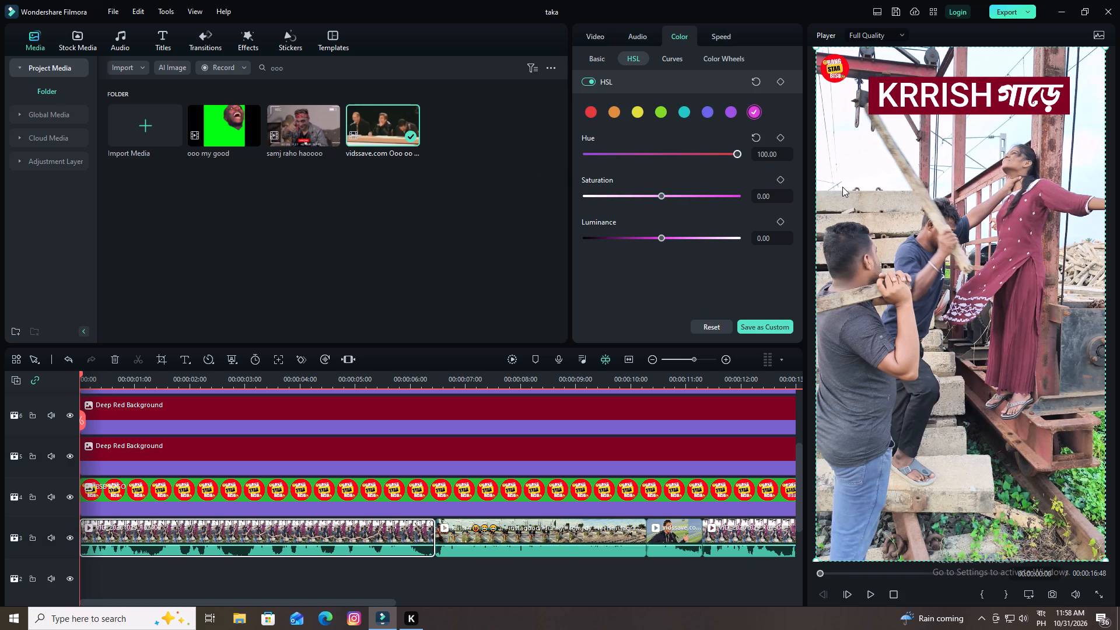
{"action": "left_click_drag", "start_coordinate": [842, 187], "coordinate": [558, 186]}
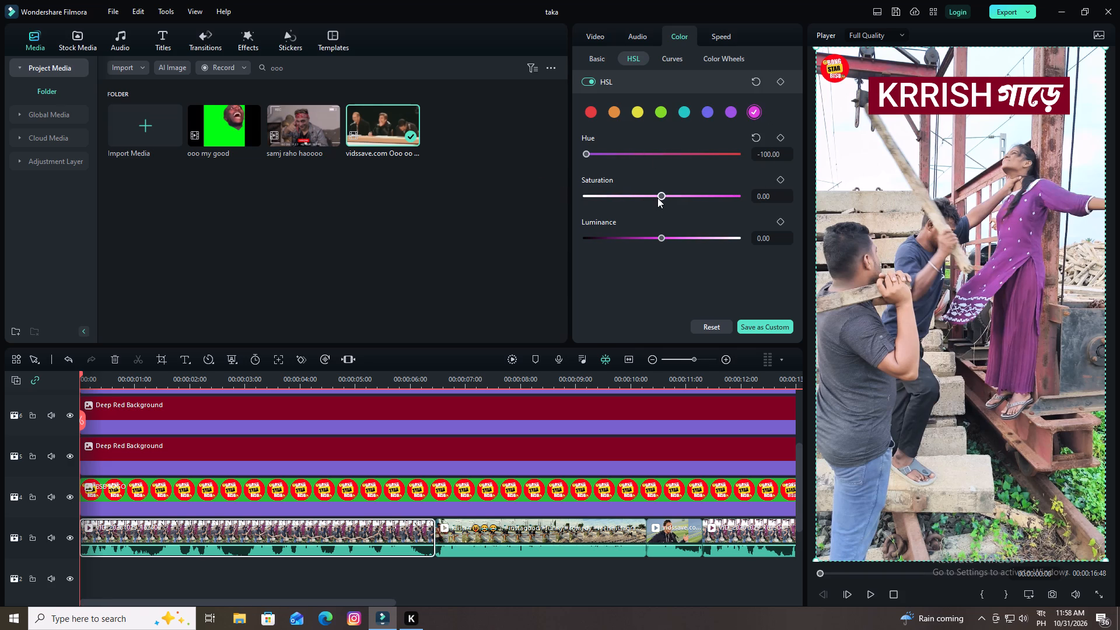
{"action": "left_click_drag", "start_coordinate": [663, 198], "coordinate": [773, 197]}
{"action": "left_click_drag", "start_coordinate": [773, 197], "coordinate": [841, 192]}
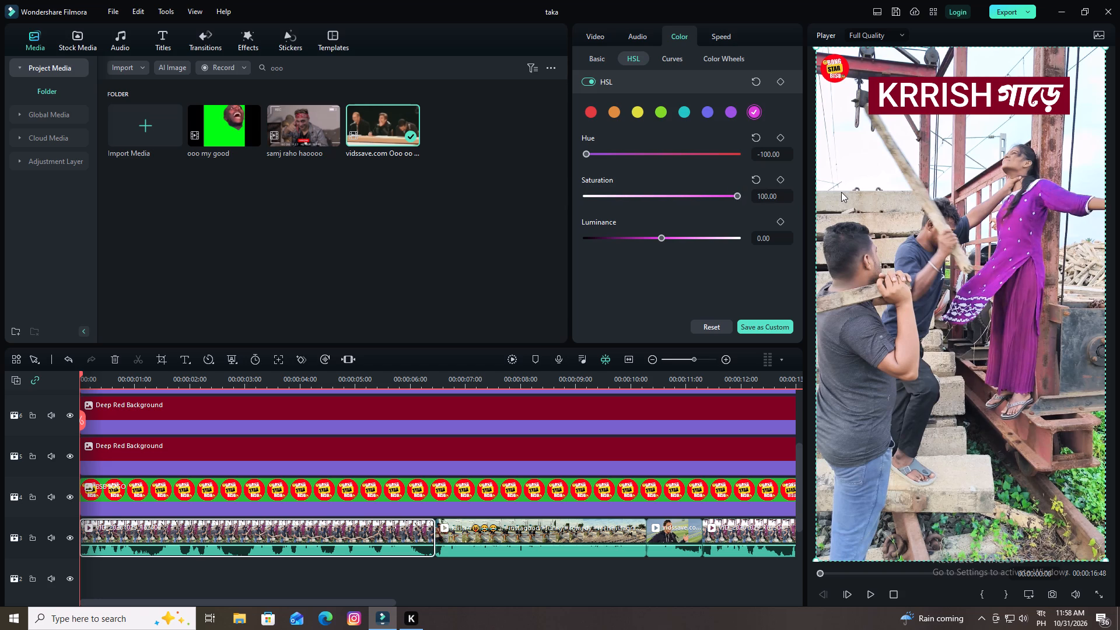
{"action": "left_click_drag", "start_coordinate": [662, 237], "coordinate": [544, 250]}
{"action": "left_click_drag", "start_coordinate": [544, 250], "coordinate": [864, 257]}
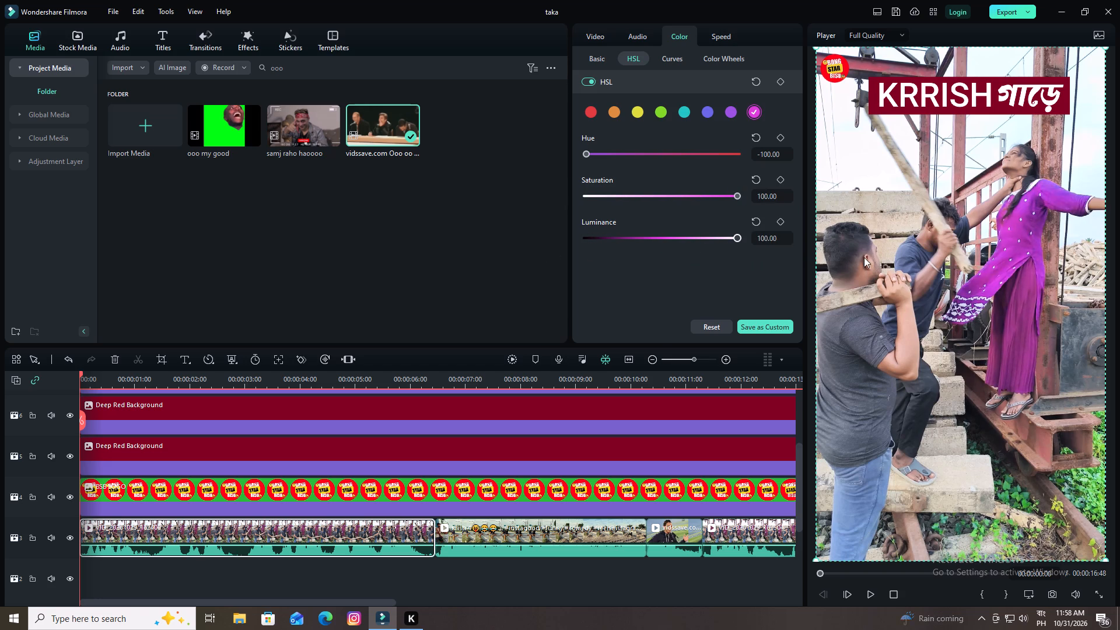
{"action": "left_click_drag", "start_coordinate": [864, 257], "coordinate": [873, 250]}
{"action": "left_click_drag", "start_coordinate": [736, 237], "coordinate": [702, 254]}
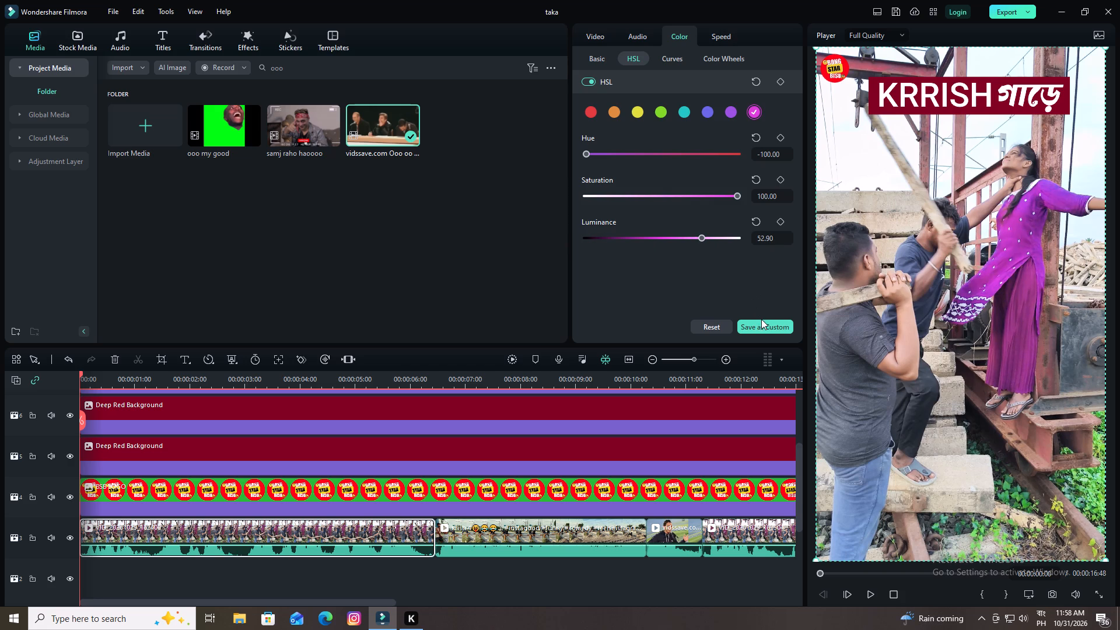
Save the opening clip's color settings as a custom preset named My Preset 1.
{"action": "left_click", "coordinate": [763, 325]}
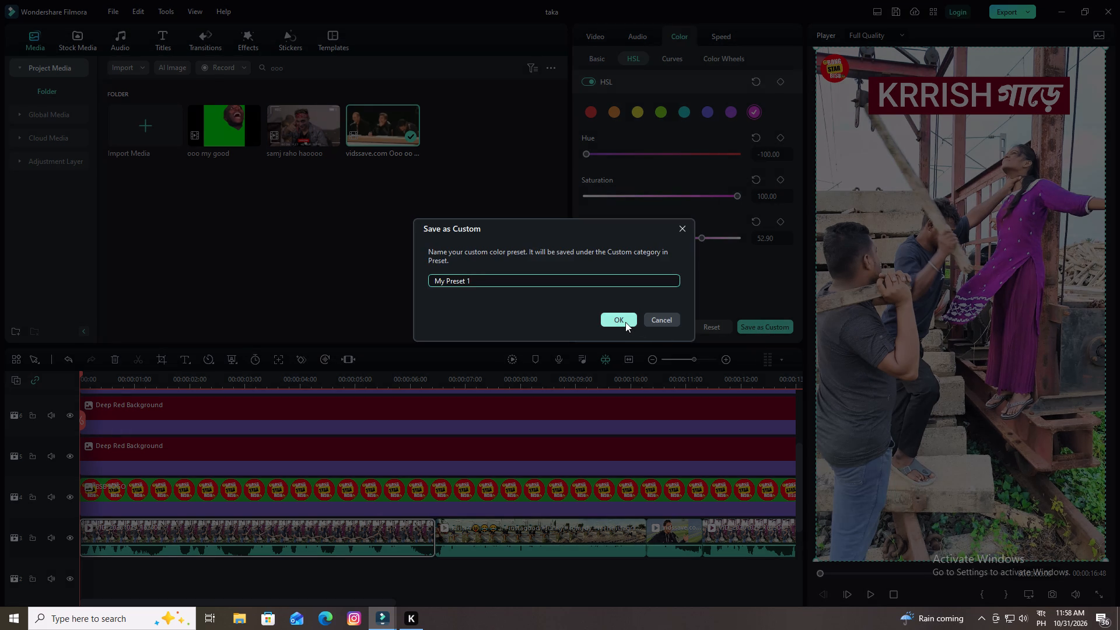
{"action": "left_click", "coordinate": [625, 322]}
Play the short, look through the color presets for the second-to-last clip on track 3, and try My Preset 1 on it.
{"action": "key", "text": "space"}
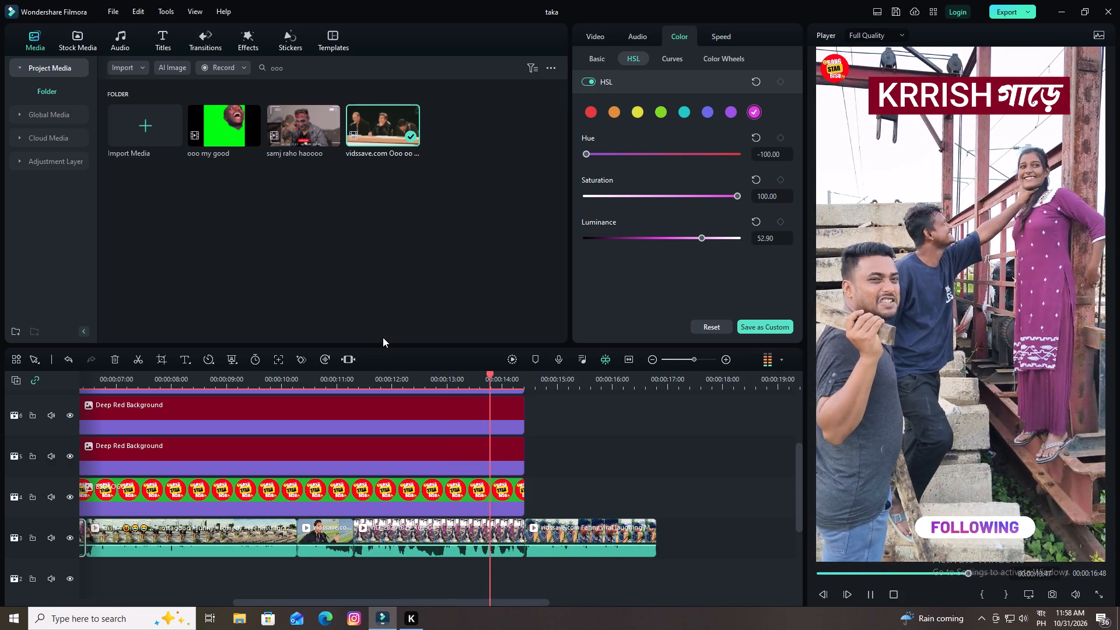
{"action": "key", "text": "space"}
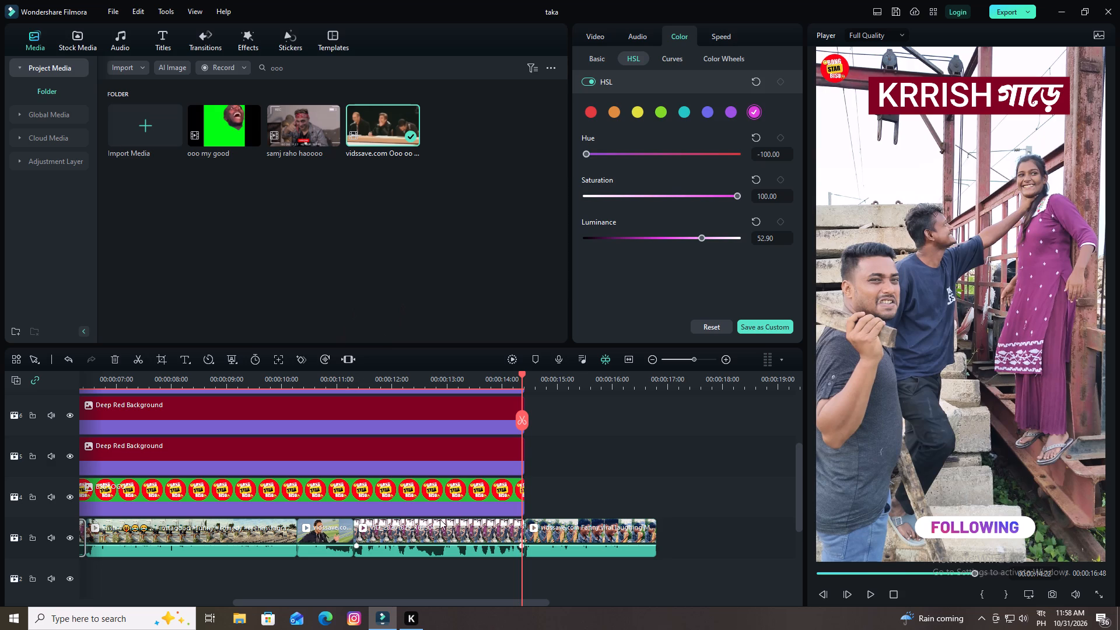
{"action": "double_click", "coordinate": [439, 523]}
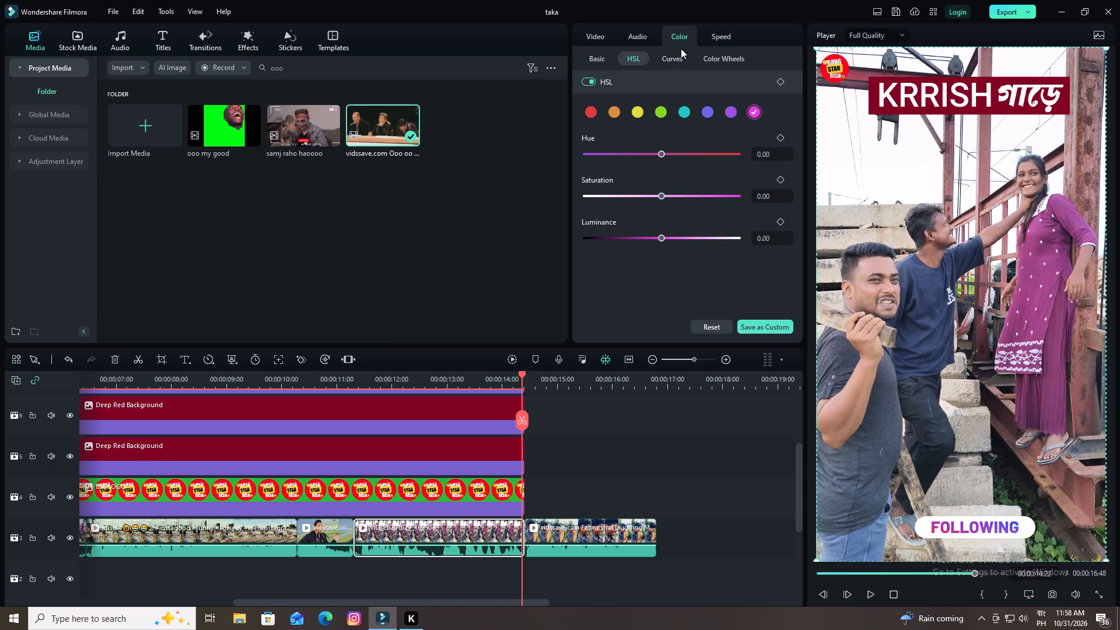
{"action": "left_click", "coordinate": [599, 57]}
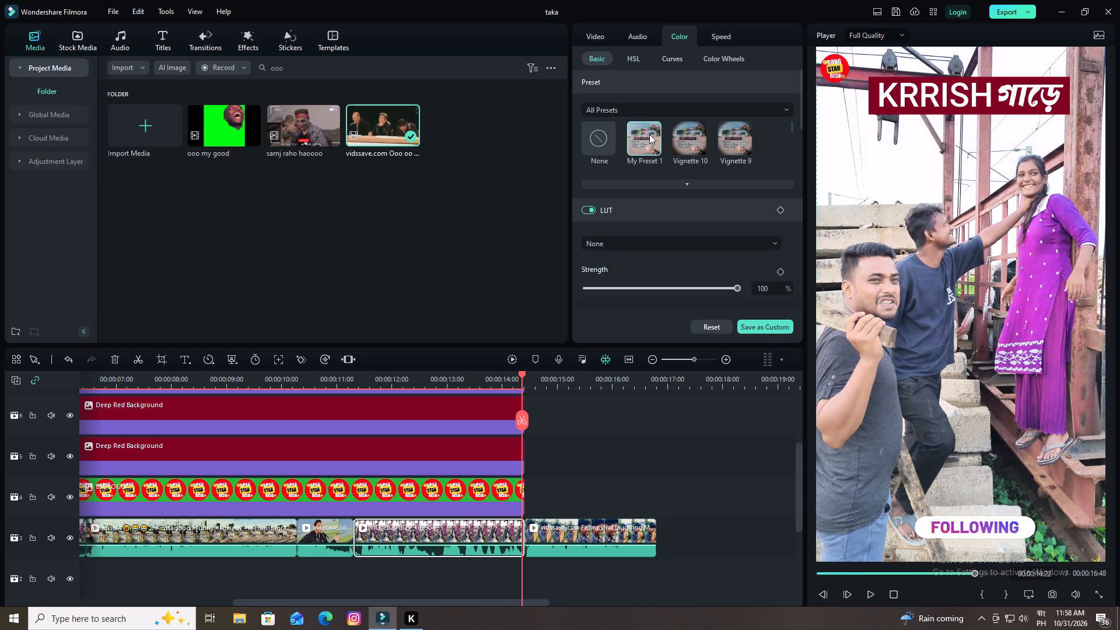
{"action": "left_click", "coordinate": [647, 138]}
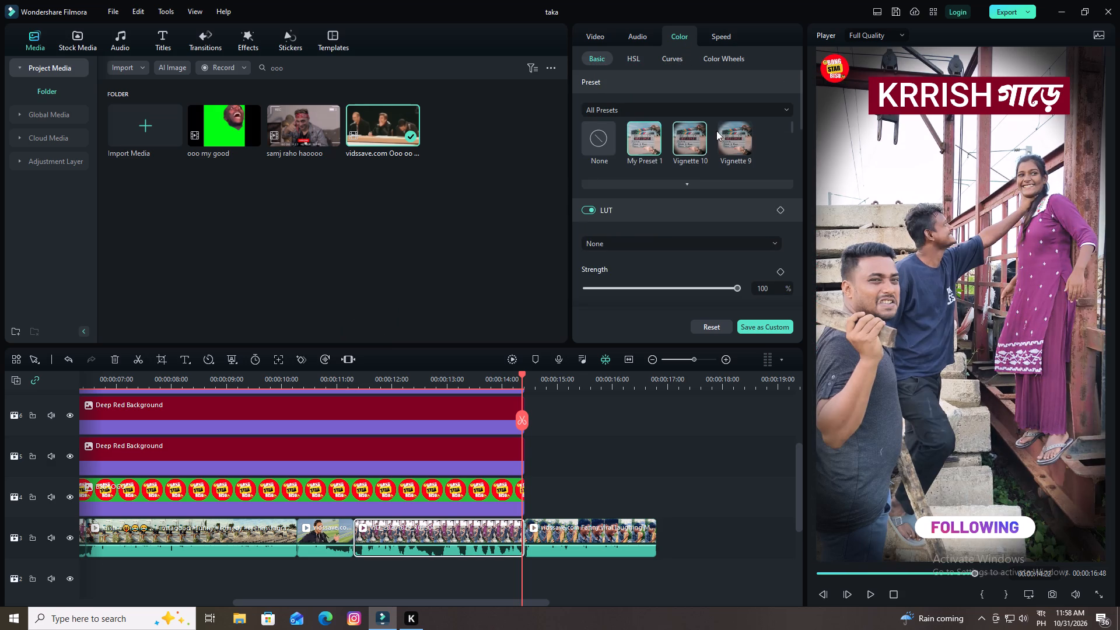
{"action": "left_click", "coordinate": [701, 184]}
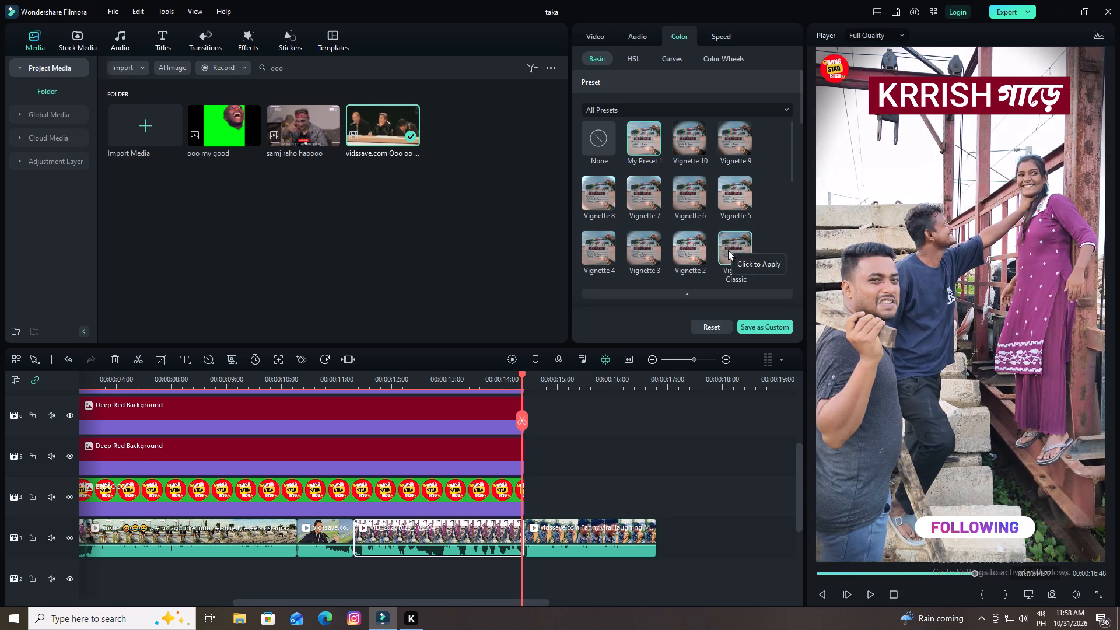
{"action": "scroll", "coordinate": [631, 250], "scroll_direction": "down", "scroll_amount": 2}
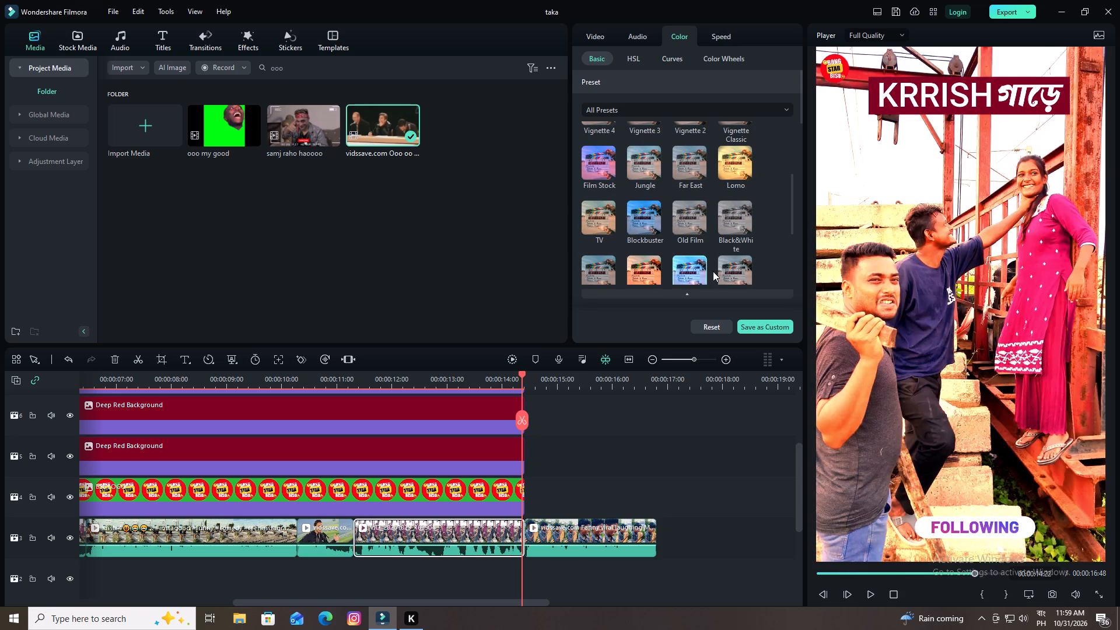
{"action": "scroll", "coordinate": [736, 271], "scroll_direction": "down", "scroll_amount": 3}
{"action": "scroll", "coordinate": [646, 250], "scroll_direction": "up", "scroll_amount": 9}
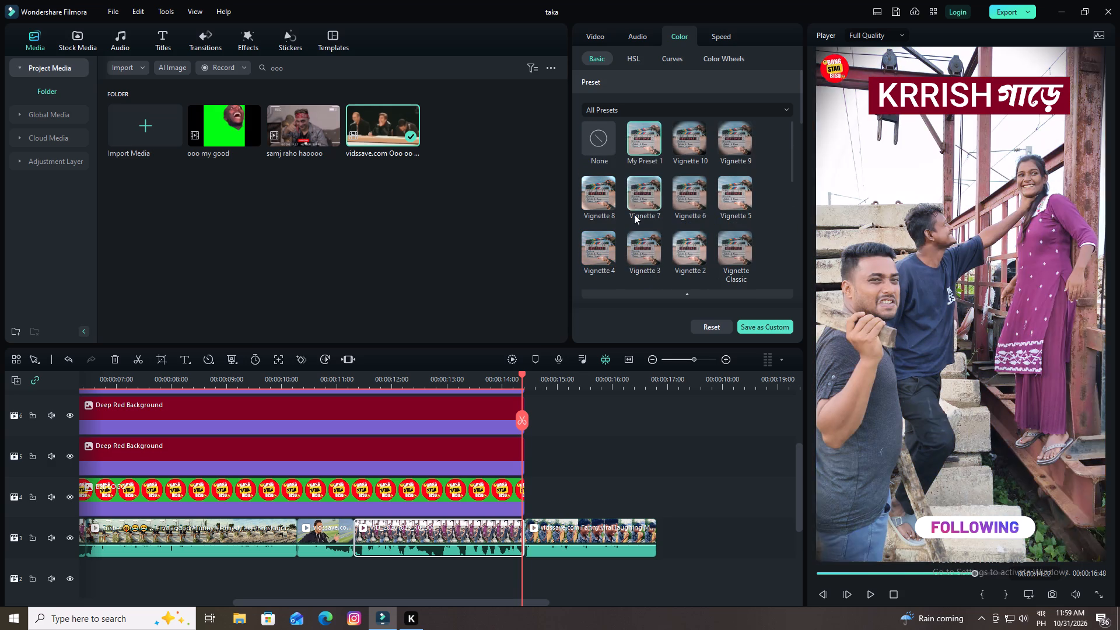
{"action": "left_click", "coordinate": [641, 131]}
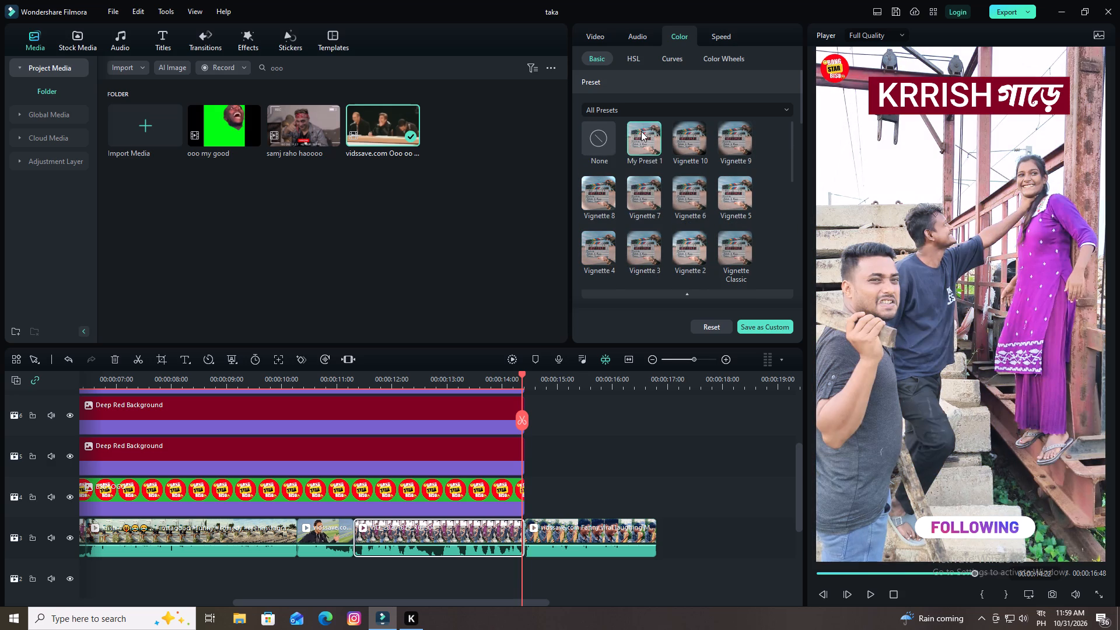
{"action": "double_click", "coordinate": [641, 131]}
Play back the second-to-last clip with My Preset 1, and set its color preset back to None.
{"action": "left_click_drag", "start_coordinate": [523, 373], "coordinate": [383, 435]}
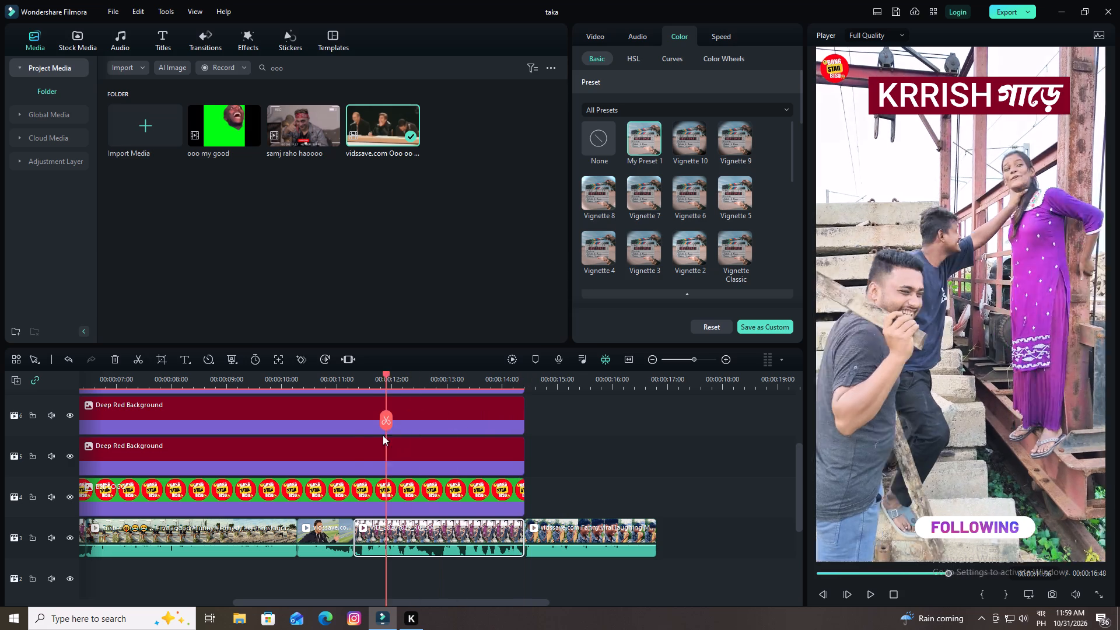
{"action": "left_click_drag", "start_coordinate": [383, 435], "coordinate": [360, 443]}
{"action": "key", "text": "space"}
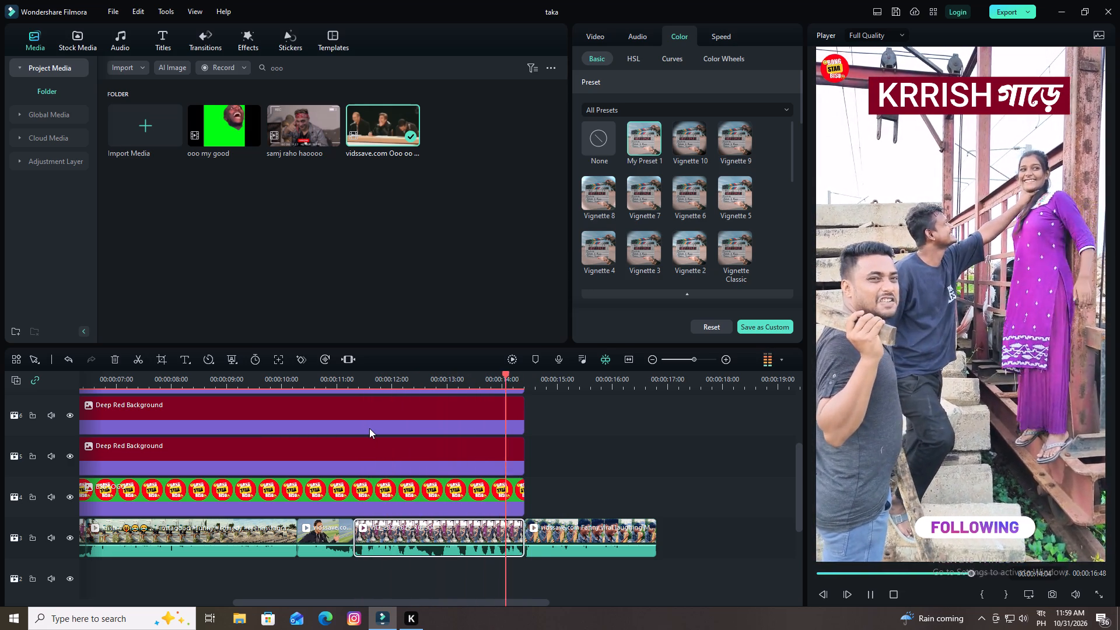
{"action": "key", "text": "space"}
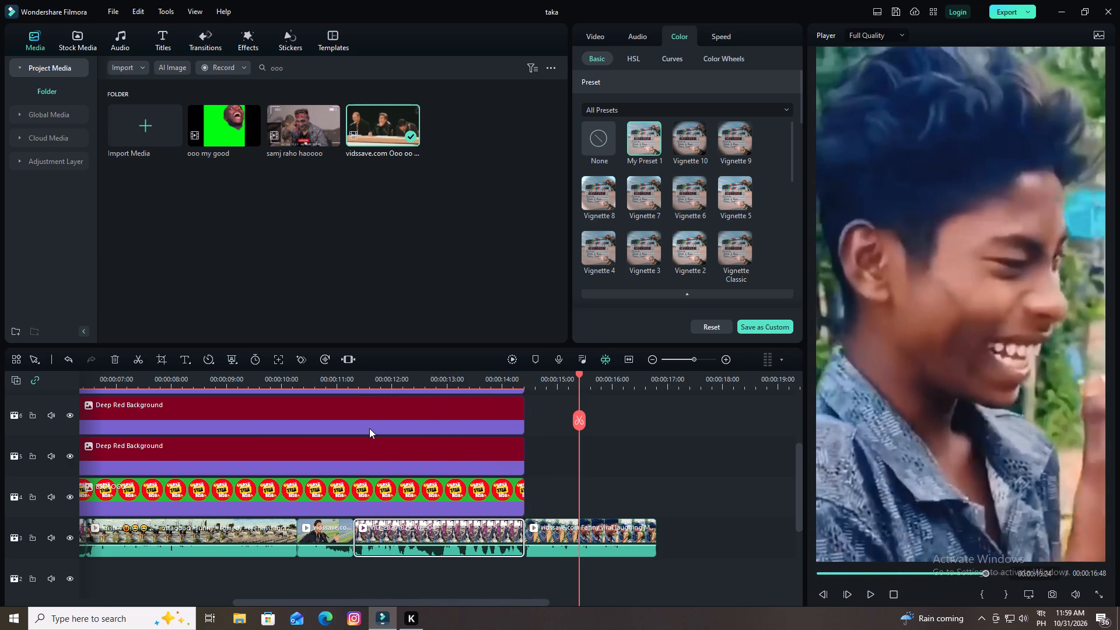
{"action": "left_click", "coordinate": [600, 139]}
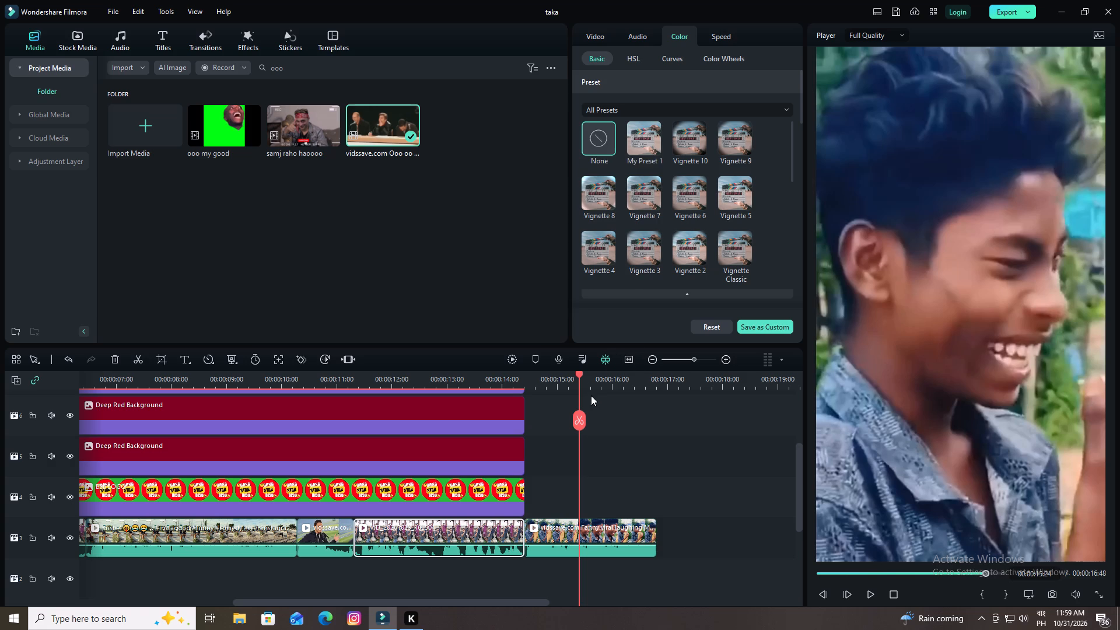
Replay the short from the second-to-last clip to the end, check the upper tracks, and save the project.
{"action": "left_click_drag", "start_coordinate": [580, 374], "coordinate": [372, 436]}
{"action": "key", "text": "space"}
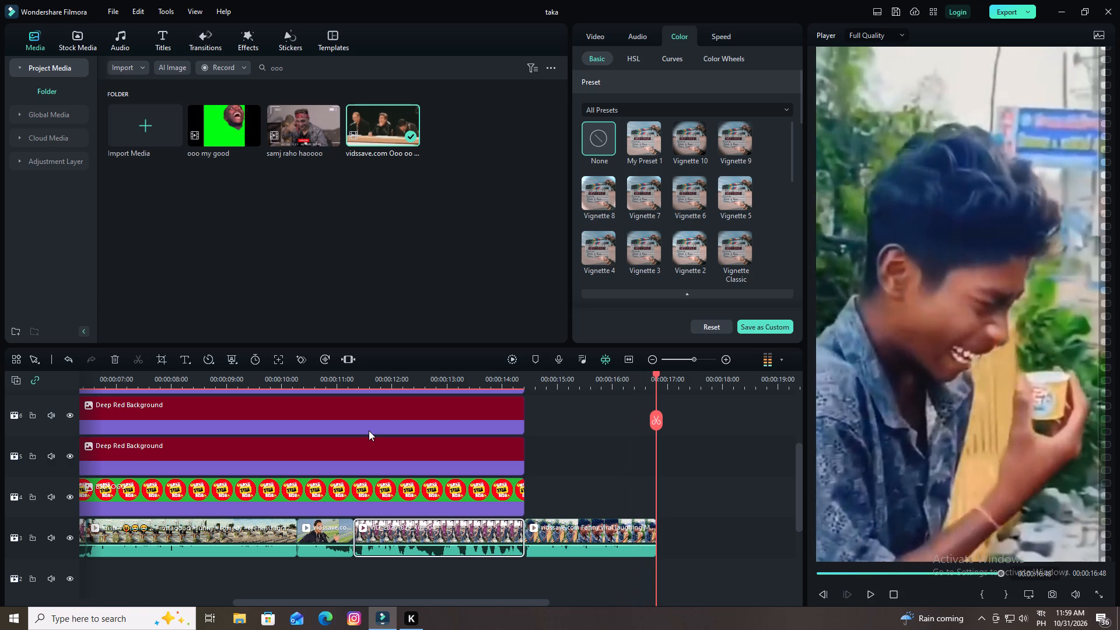
{"action": "scroll", "coordinate": [450, 469], "scroll_direction": "up", "scroll_amount": 5}
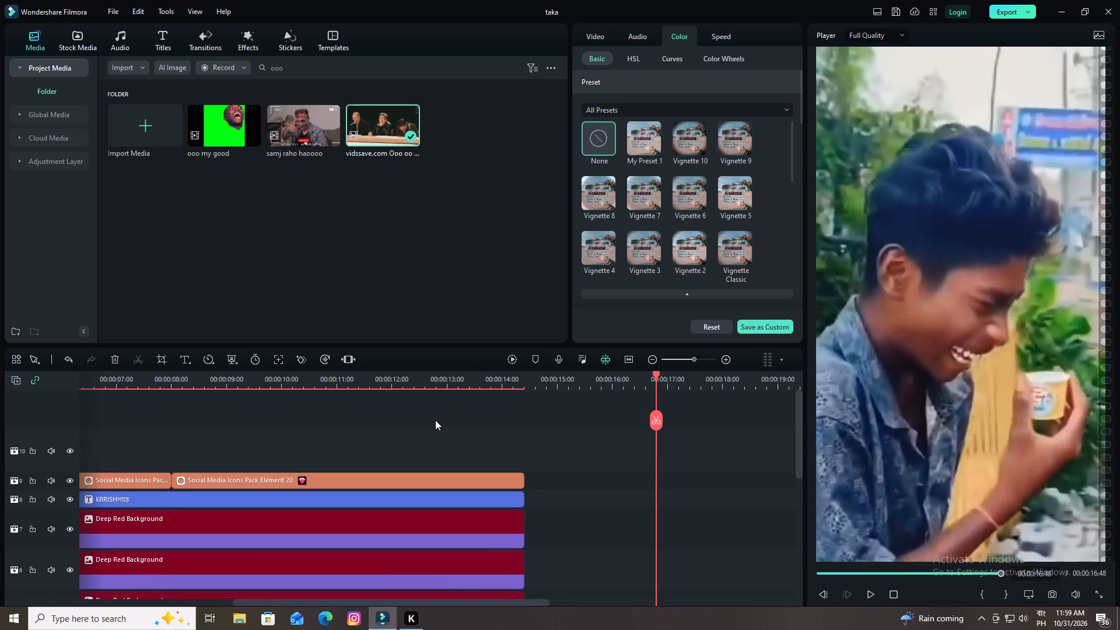
{"action": "scroll", "coordinate": [428, 394], "scroll_direction": "down", "scroll_amount": 2}
{"action": "key", "text": "ctrl+s"}
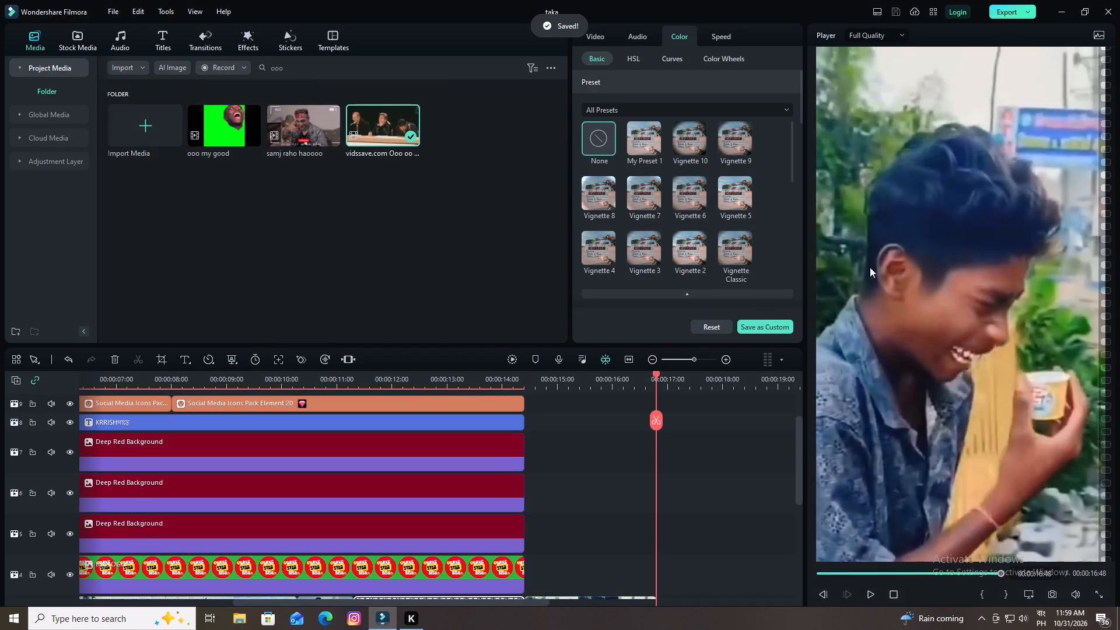
Open the export settings for a local file and set the quality to Higher.
{"action": "left_click", "coordinate": [1010, 13]}
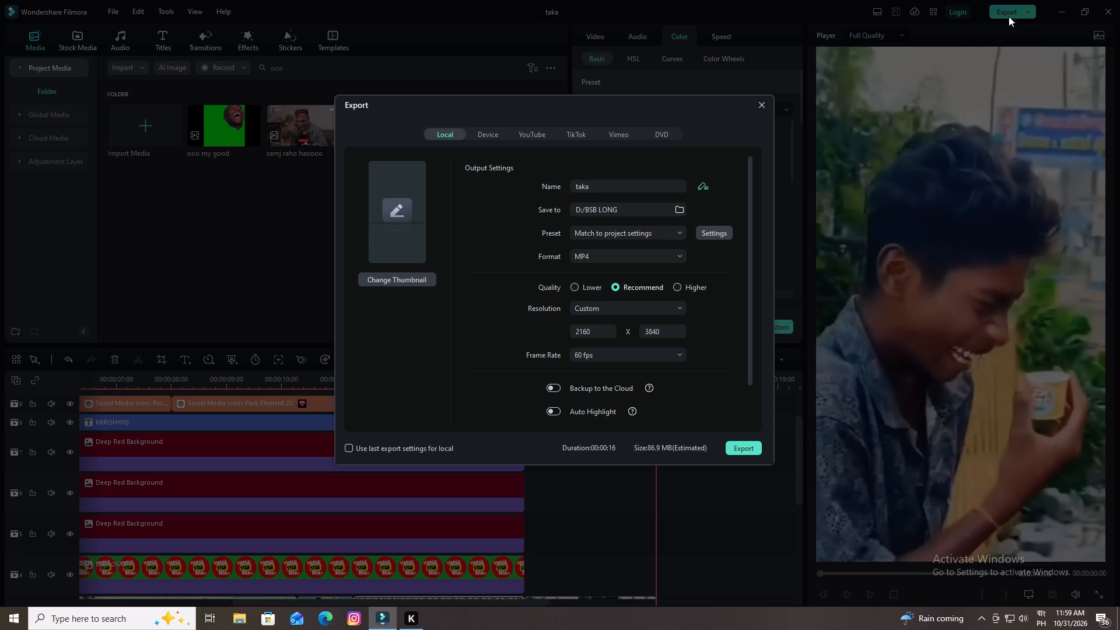
{"action": "left_click", "coordinate": [675, 286]}
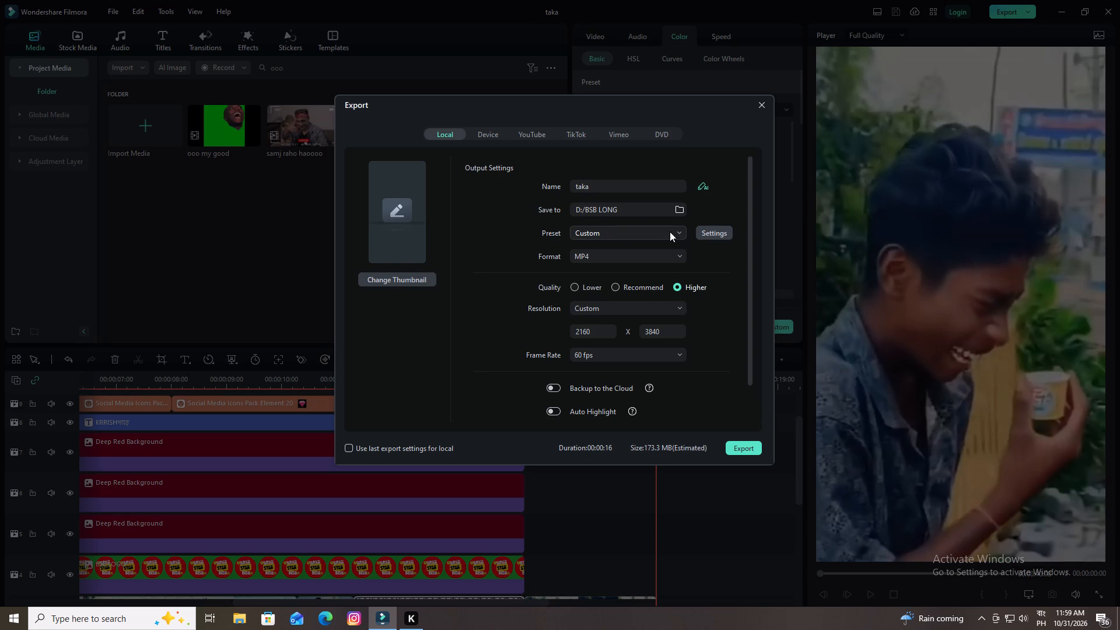
Replace the export file name with "krrish গারে", using the Bengali spelling for the second word.
{"action": "left_click", "coordinate": [621, 188]}
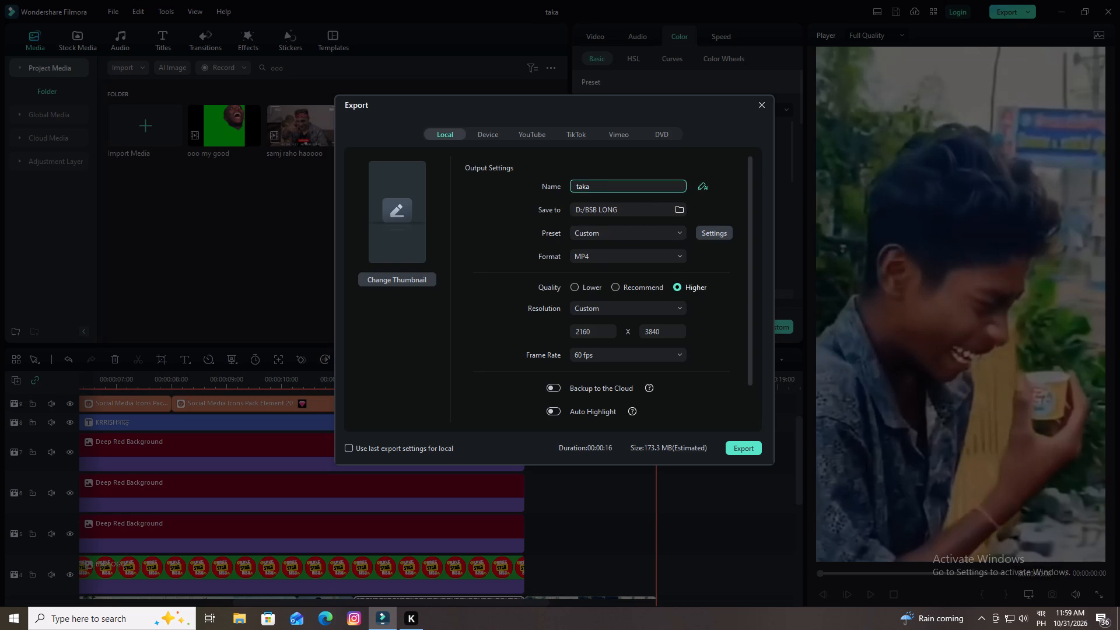
{"action": "key", "text": "BackSpace"}
{"action": "key", "text": "BackSpace"}
{"action": "key", "text": "BackSpace"}
{"action": "key", "text": "BackSpace"}
{"action": "key", "text": "BackSpace"}
{"action": "key", "text": "BackSpace"}
{"action": "key", "text": "k"}
{"action": "type", "text": "RR"}
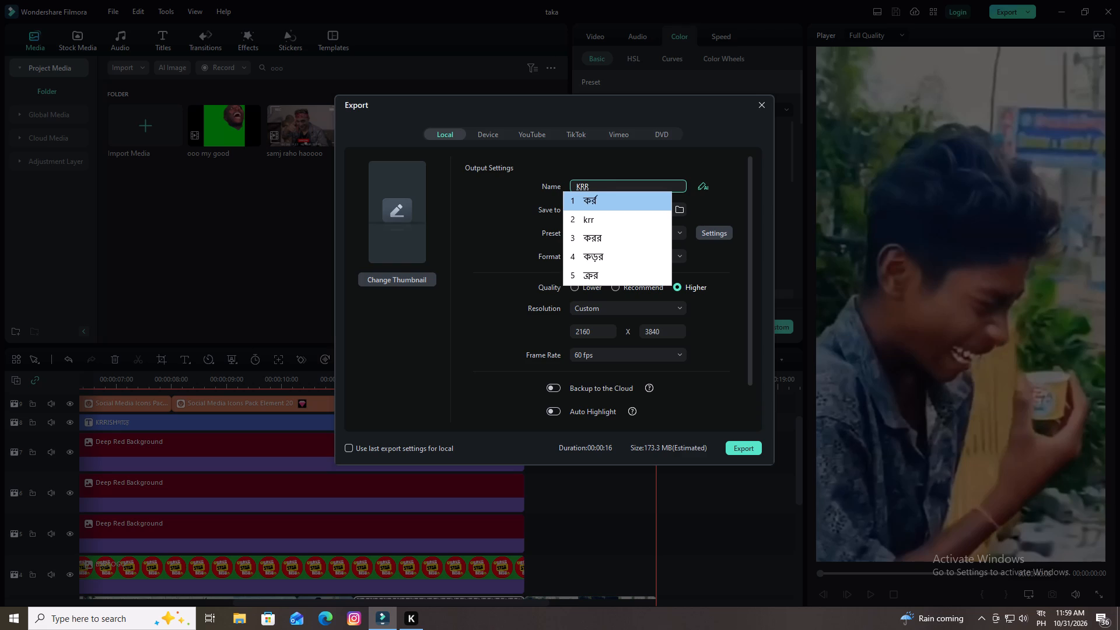
{"action": "type", "text": "ISH"}
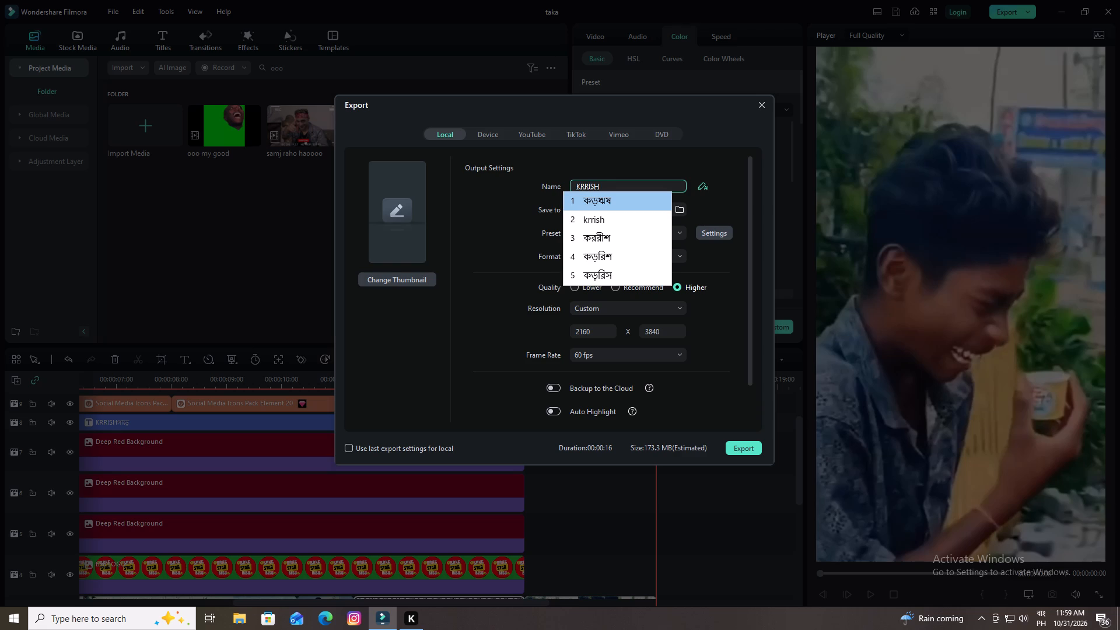
{"action": "left_click", "coordinate": [610, 218]}
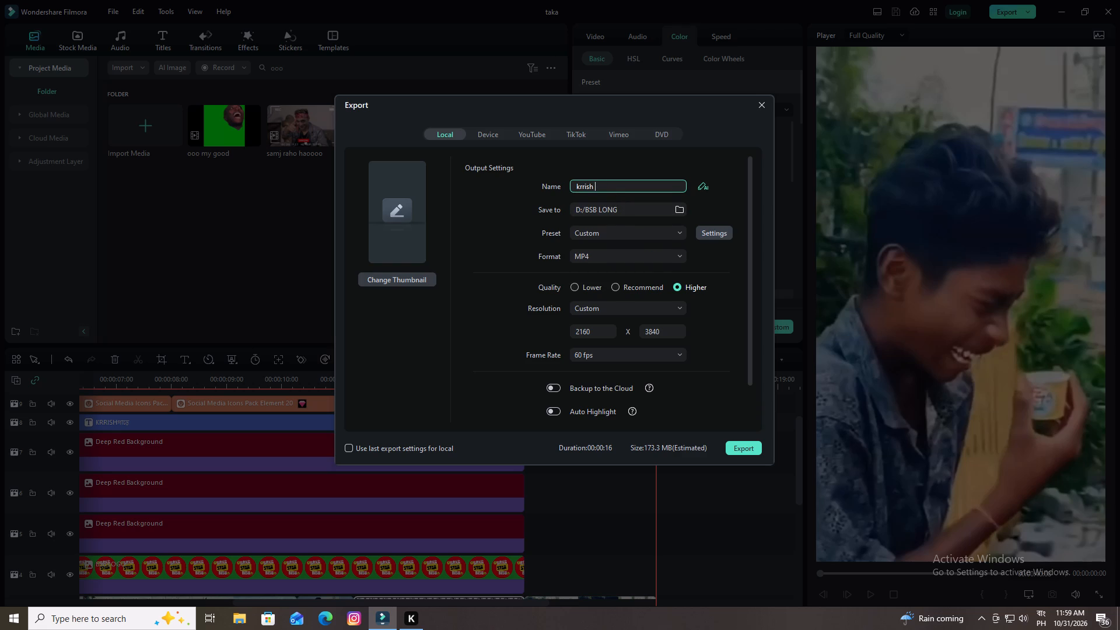
{"action": "key", "text": "g"}
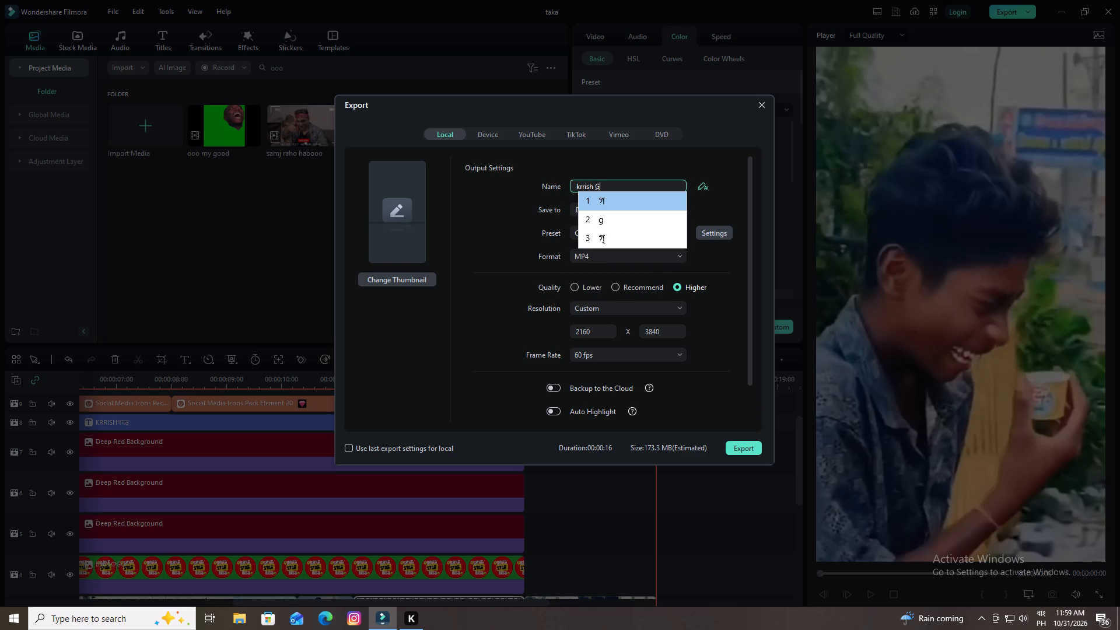
{"action": "type", "text": "ER"}
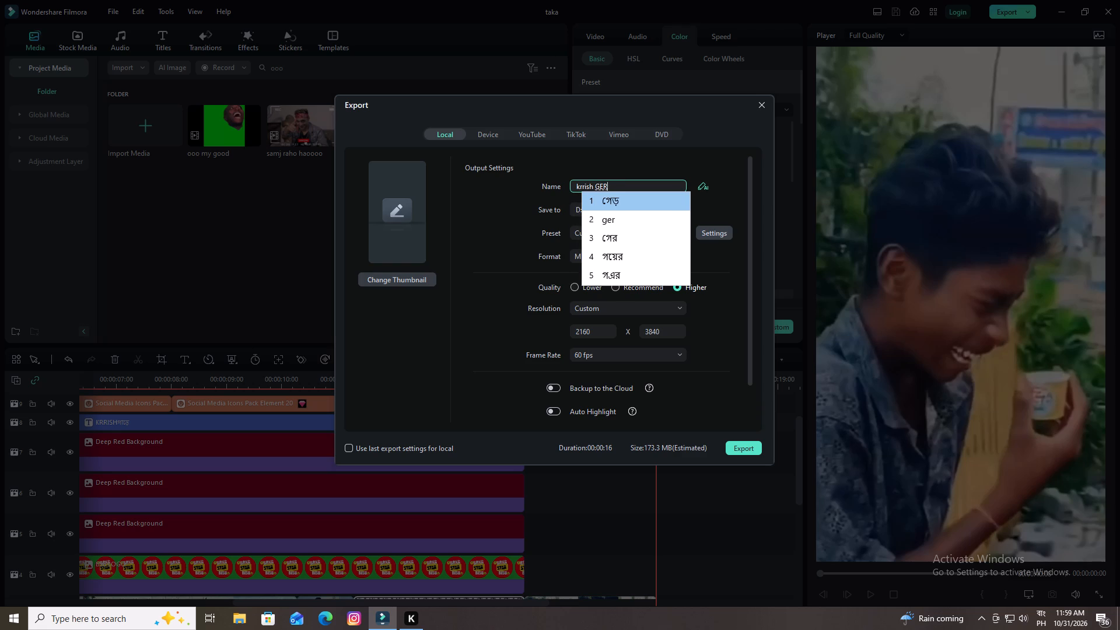
{"action": "key", "text": "BackSpace"}
{"action": "key", "text": "BackSpace"}
{"action": "type", "text": "ARE"}
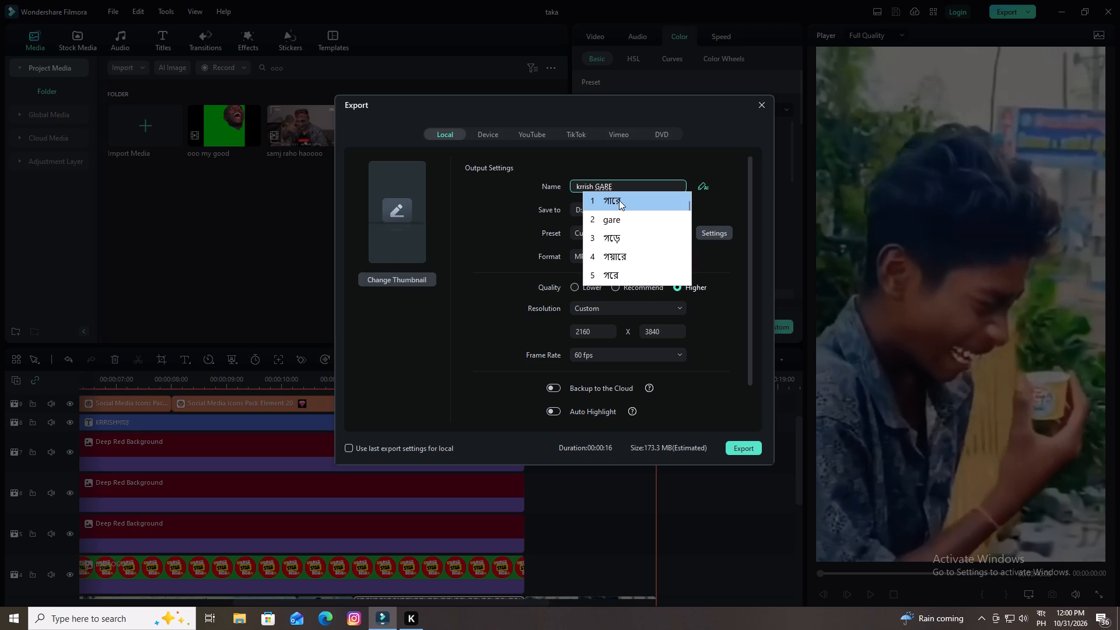
{"action": "left_click", "coordinate": [618, 195]}
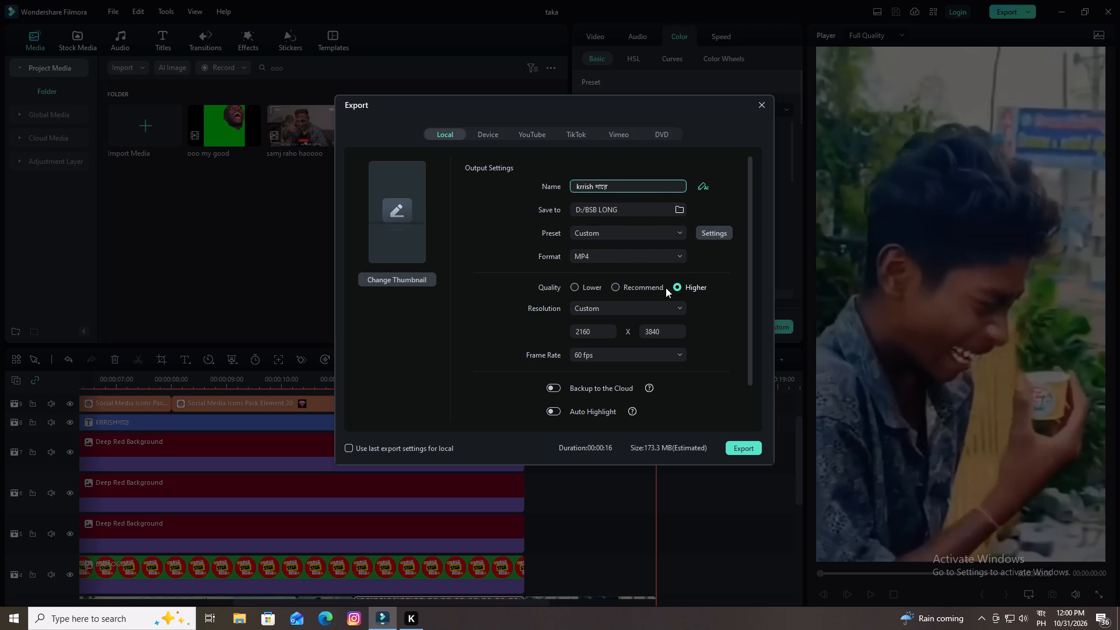
Start the local MP4 export of the short with the chosen settings.
{"action": "left_click", "coordinate": [736, 450]}
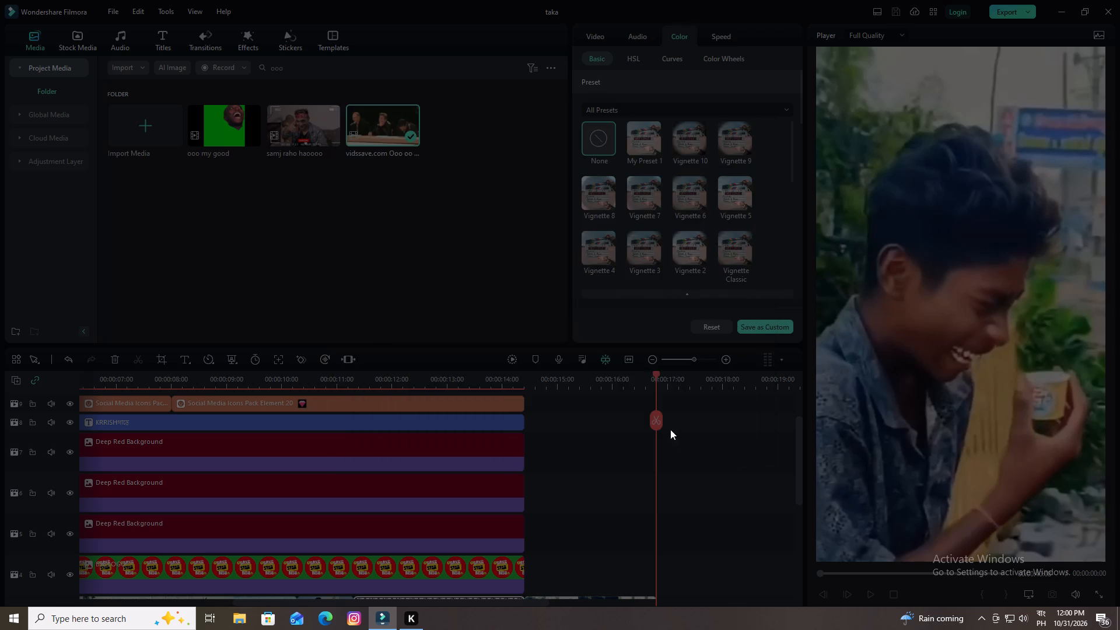
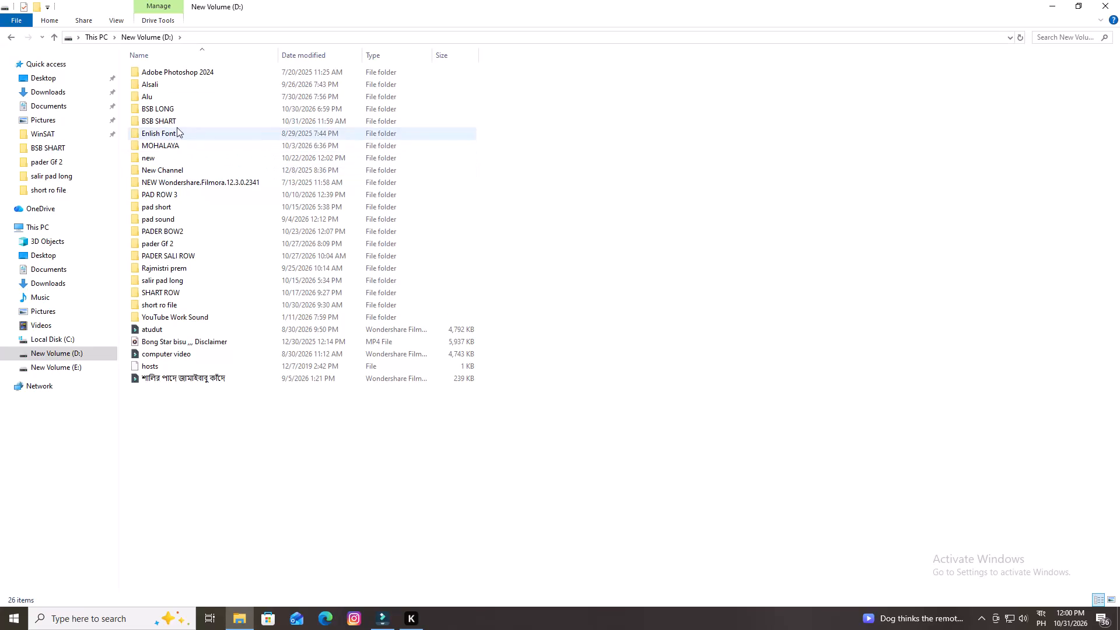
Open the BSB SHART folder on drive D and preview the "krrish চারে" video and its highlight version.
{"action": "double_click", "coordinate": [177, 124]}
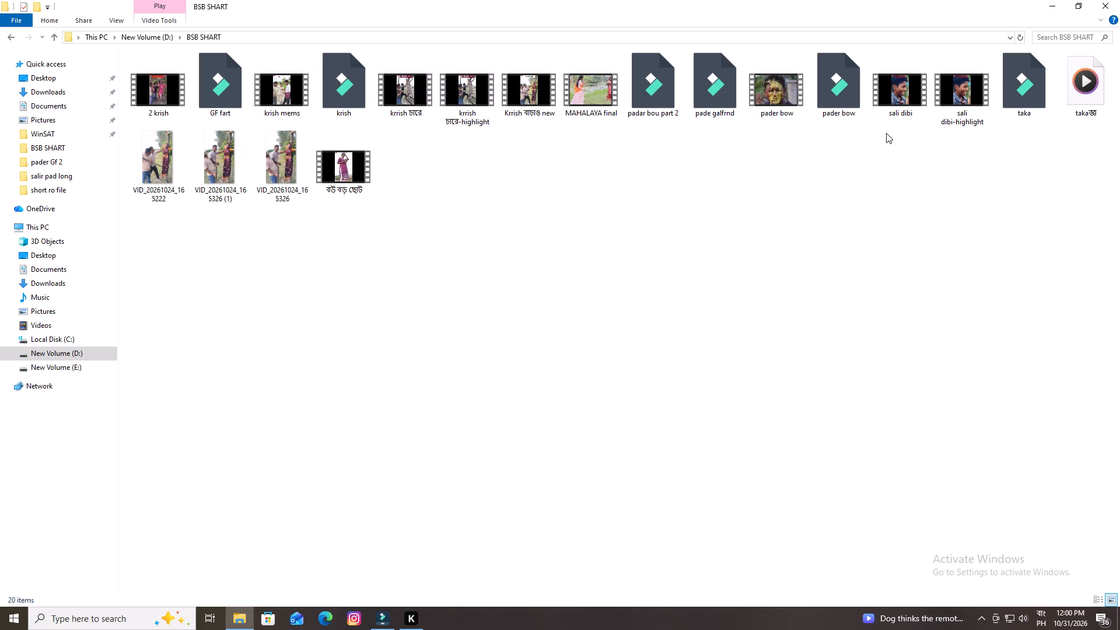
{"action": "double_click", "coordinate": [405, 102]}
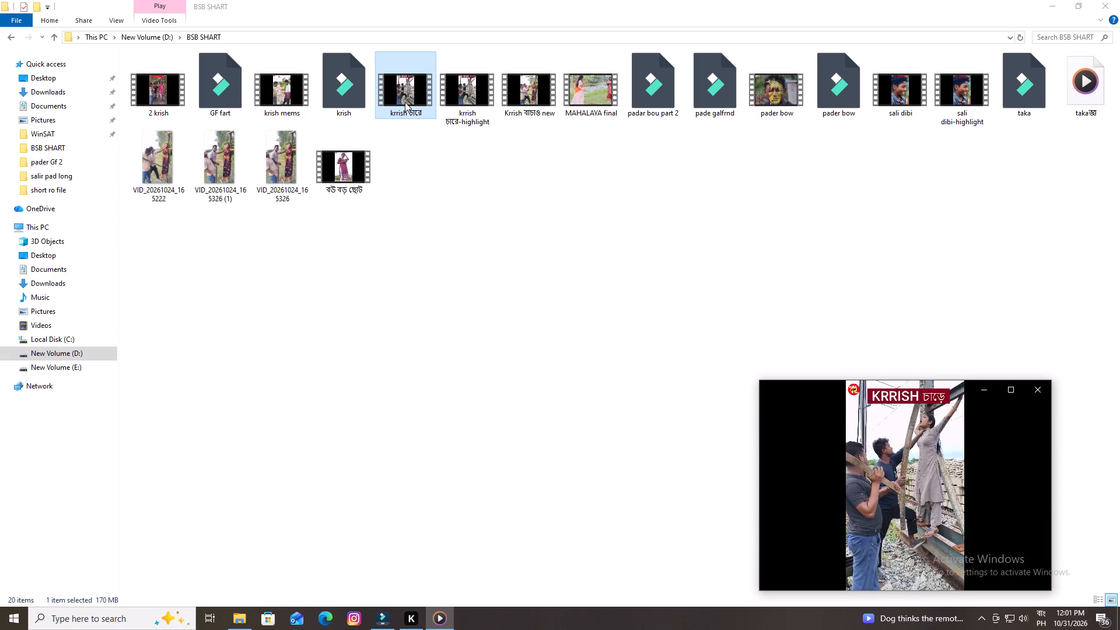
{"action": "double_click", "coordinate": [465, 101]}
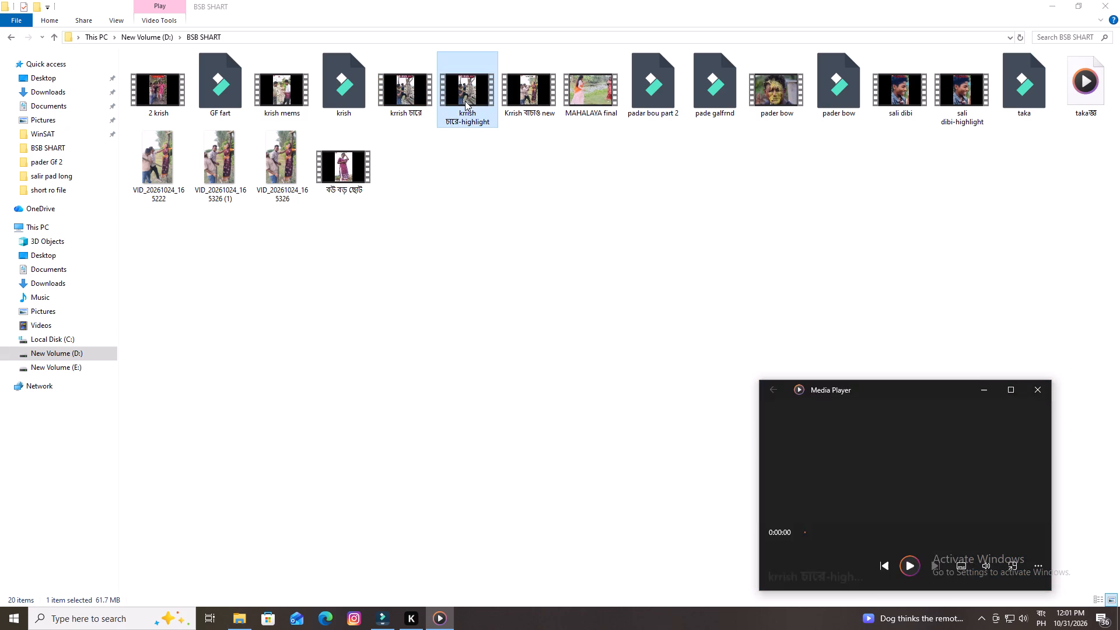
{"action": "left_click", "coordinate": [1033, 394]}
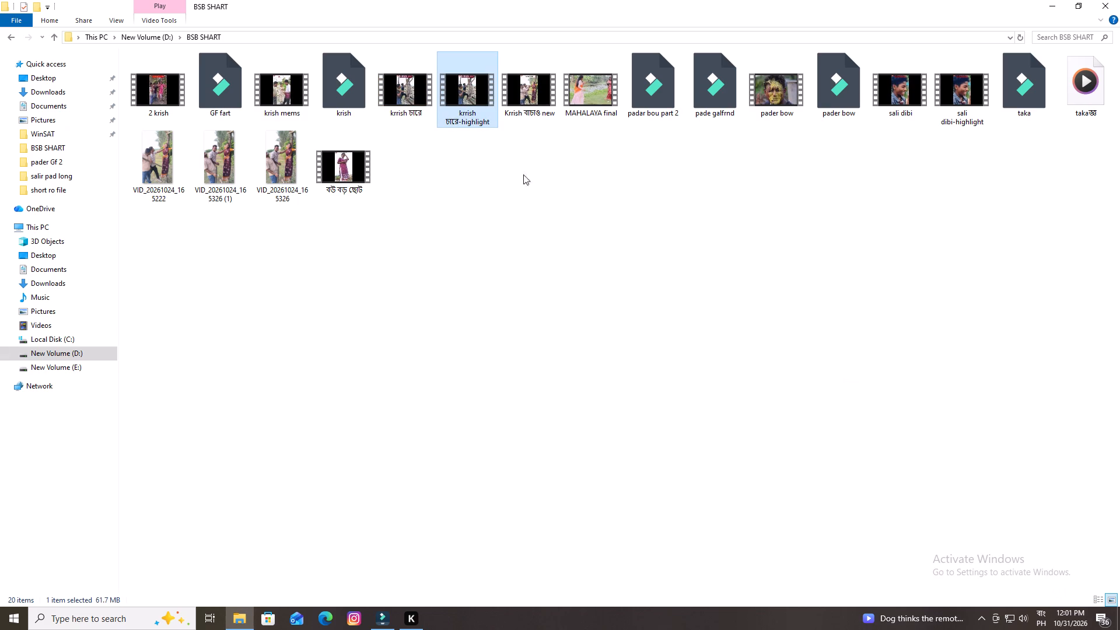
Delete the "krrish চারে-highlight" video from the BSB SHART folder.
{"action": "left_click", "coordinate": [447, 94]}
{"action": "key", "text": "Delete"}
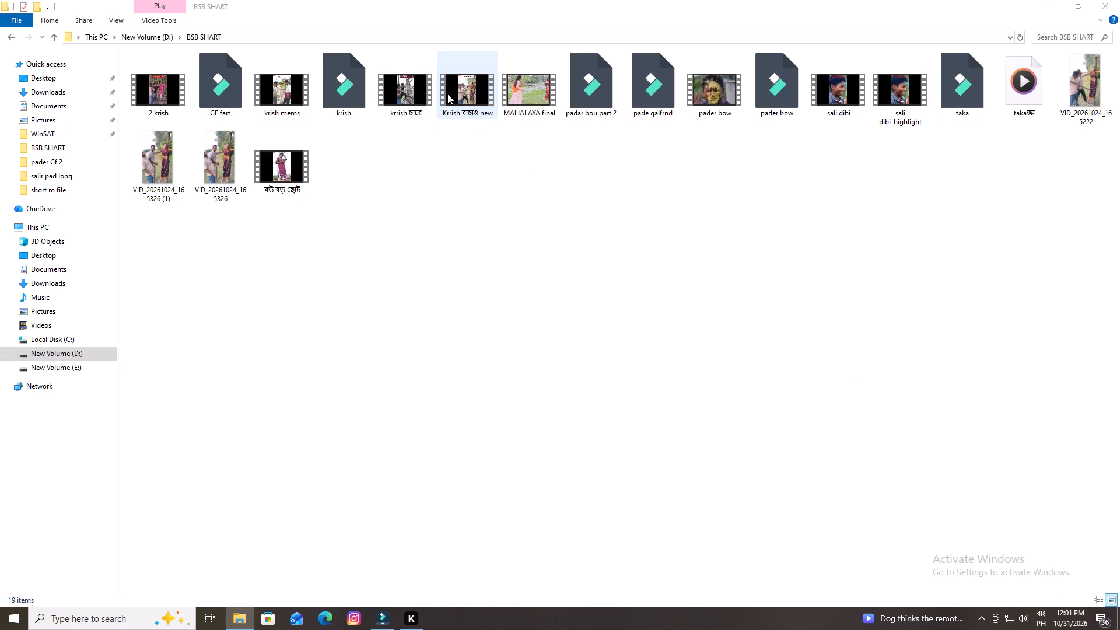
Move the exported "krrish গারে" video from the BSB LONG folder to BSB SHART and refresh the file listing.
{"action": "double_click", "coordinate": [52, 348]}
{"action": "double_click", "coordinate": [160, 112]}
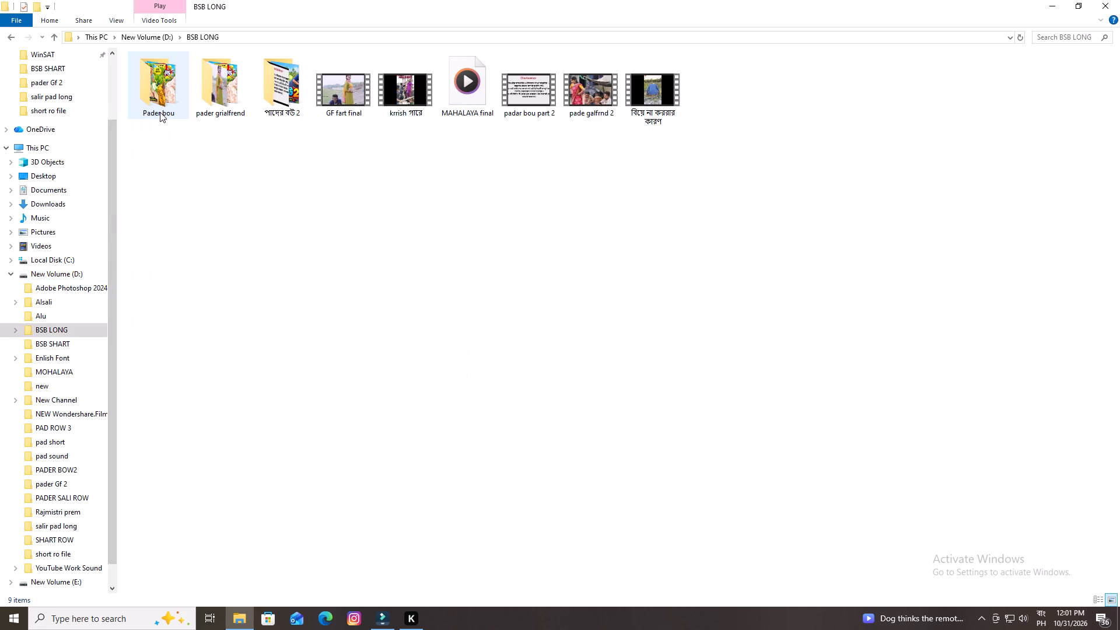
{"action": "left_click", "coordinate": [401, 111]}
{"action": "key", "text": "ctrl+x"}
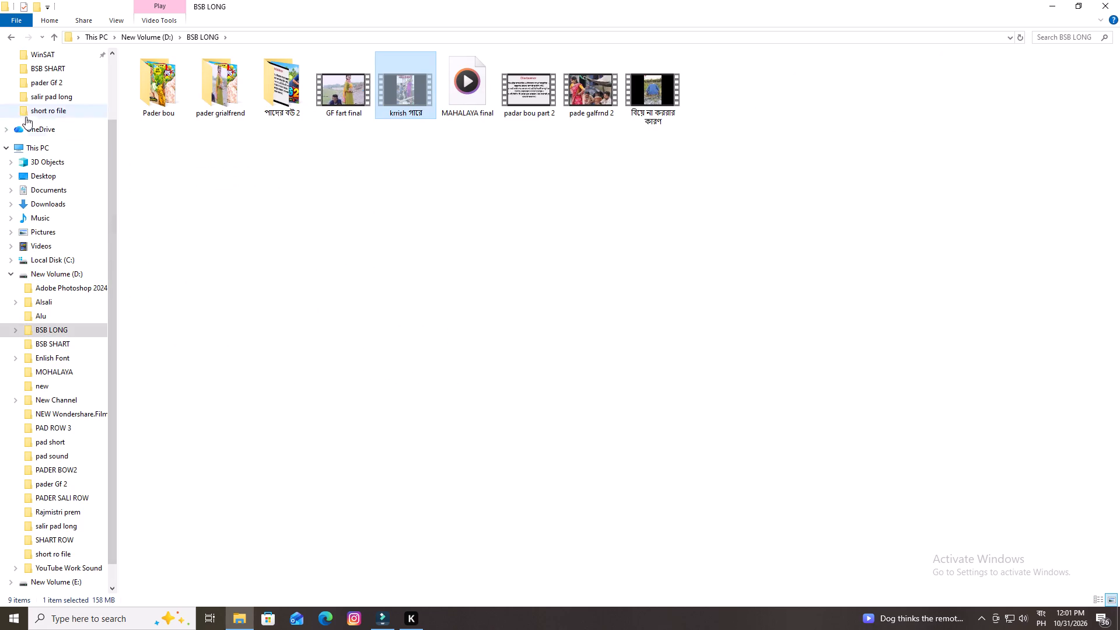
{"action": "left_click", "coordinate": [60, 342]}
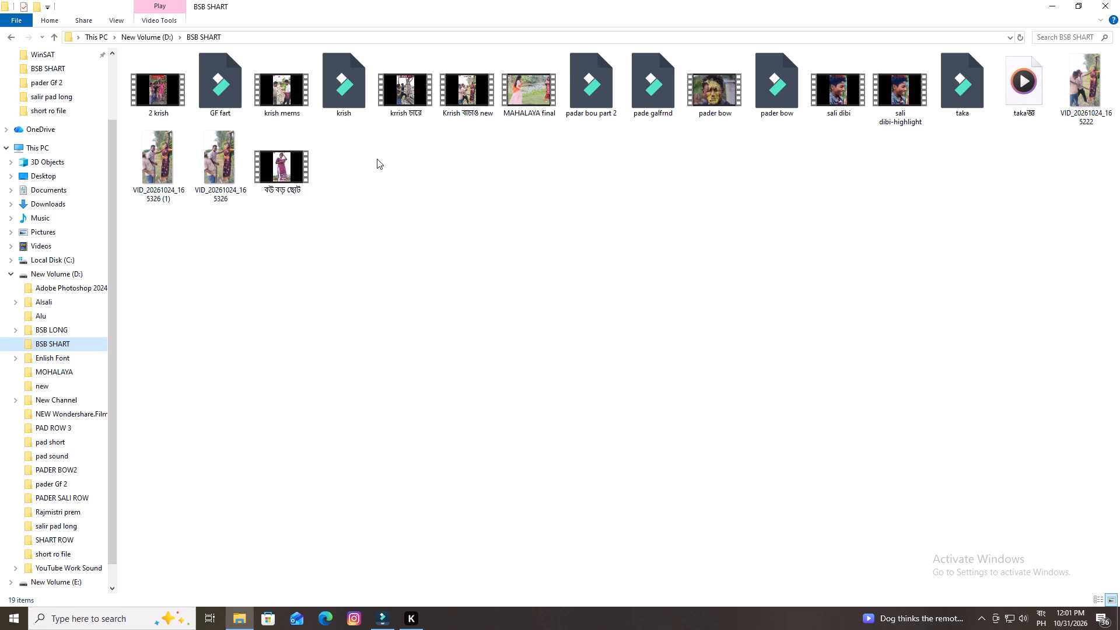
{"action": "left_click", "coordinate": [372, 174]}
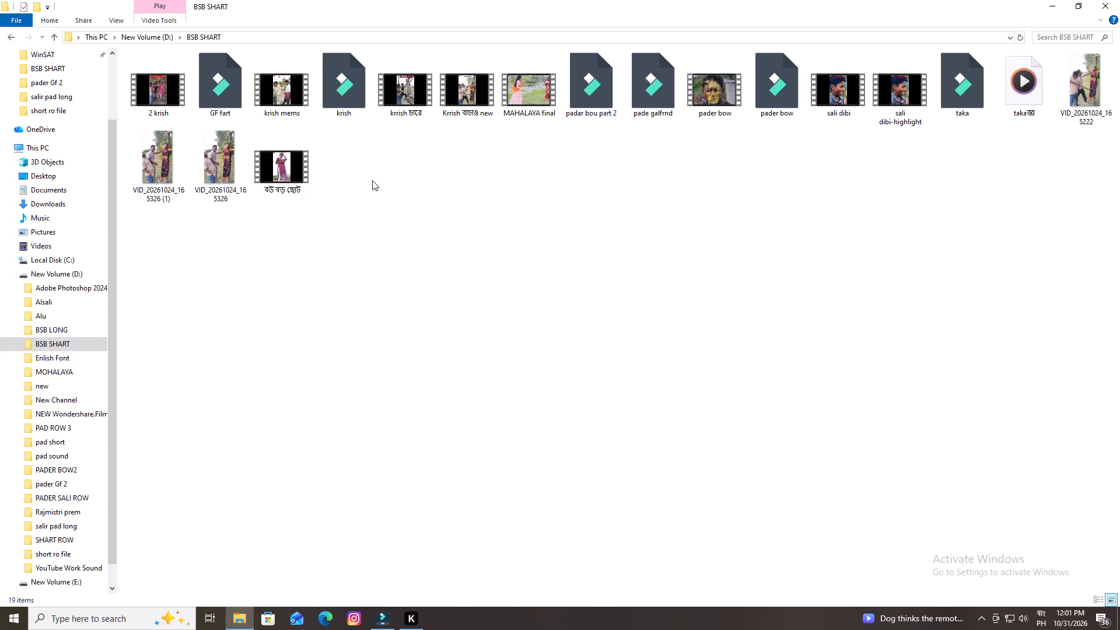
{"action": "key", "text": "ctrl+v"}
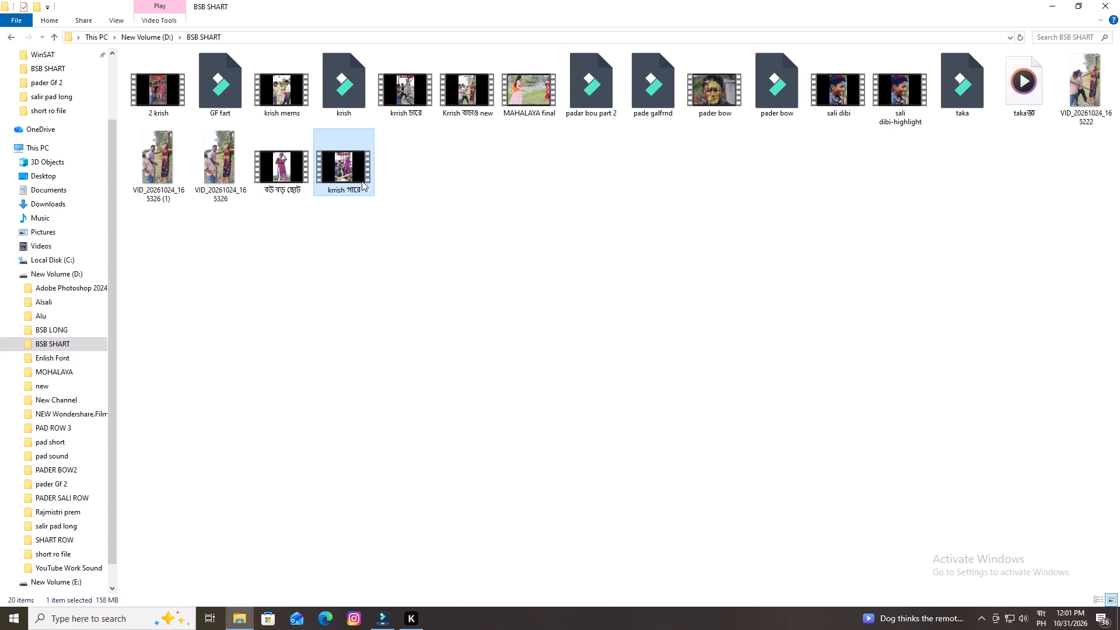
{"action": "right_click", "coordinate": [432, 227]}
{"action": "left_click", "coordinate": [463, 276]}
{"action": "right_click", "coordinate": [442, 248]}
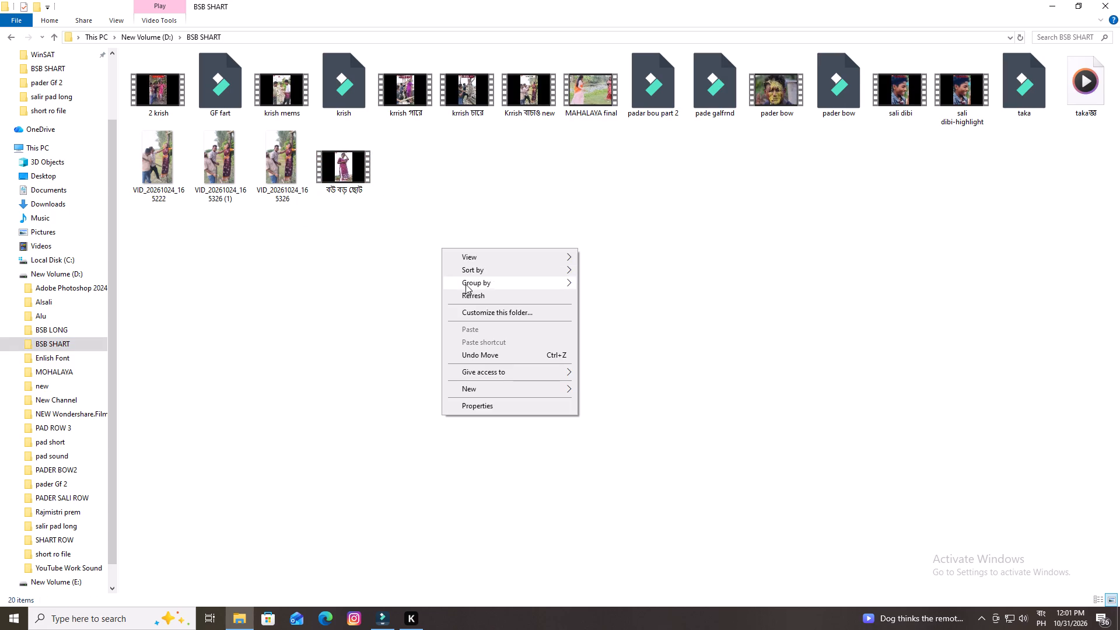
{"action": "left_click", "coordinate": [468, 293]}
{"action": "right_click", "coordinate": [443, 234]}
{"action": "left_click", "coordinate": [469, 281]}
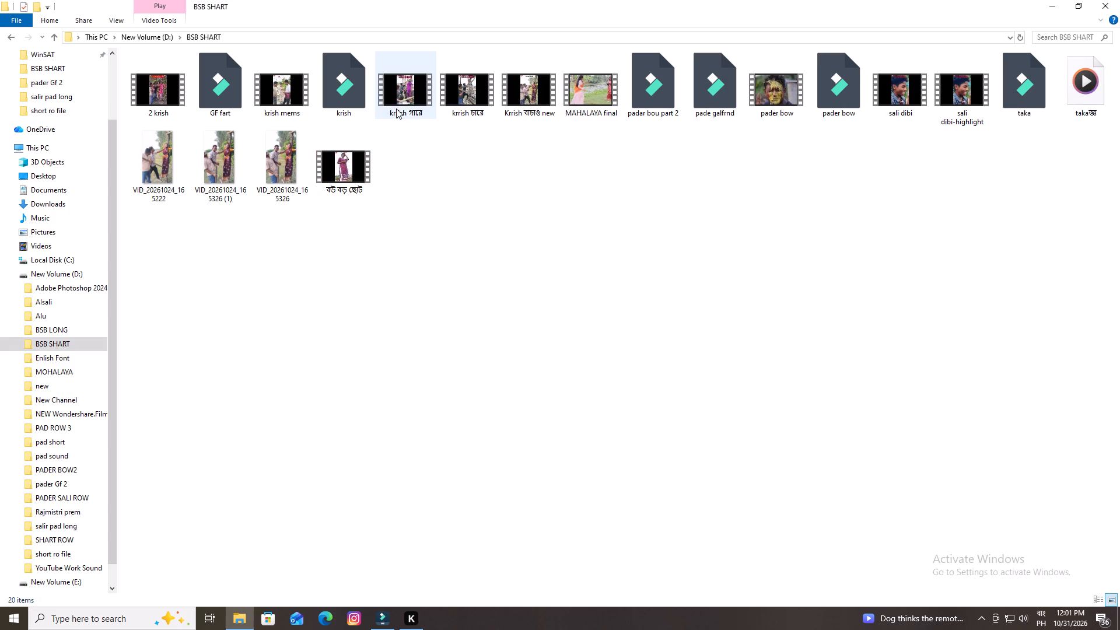
Copy the "krrish গারে" video from BSB SHART into the FINAL SHORT folder in the Infinix NOTE 50S 5G phone's internal shared storage.
{"action": "left_click", "coordinate": [399, 103]}
{"action": "key", "text": "ctrl+c"}
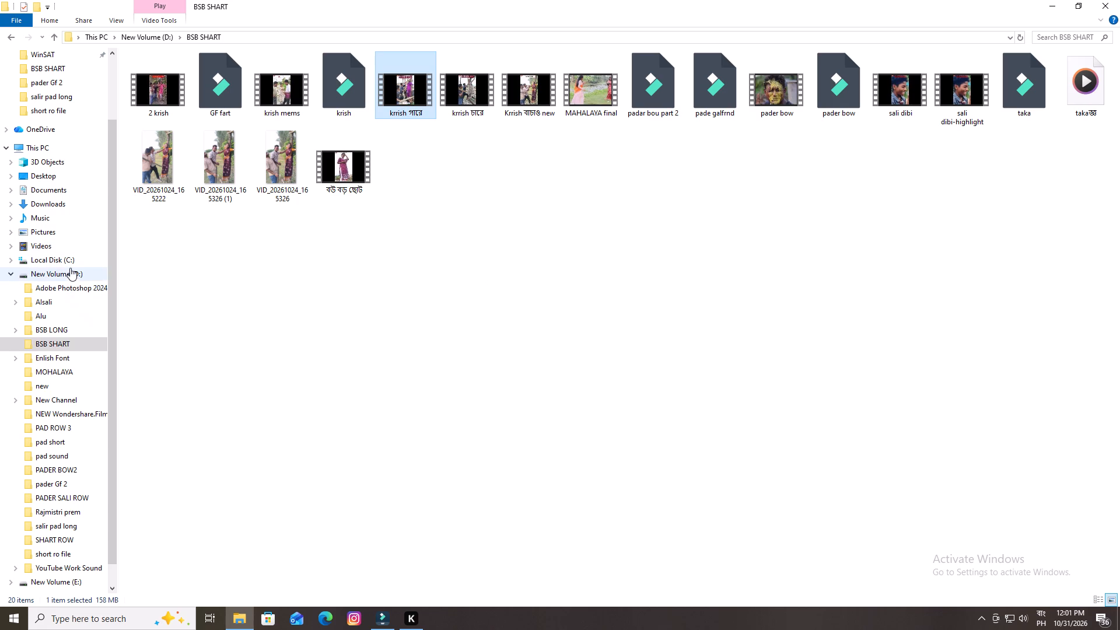
{"action": "left_click", "coordinate": [8, 36]}
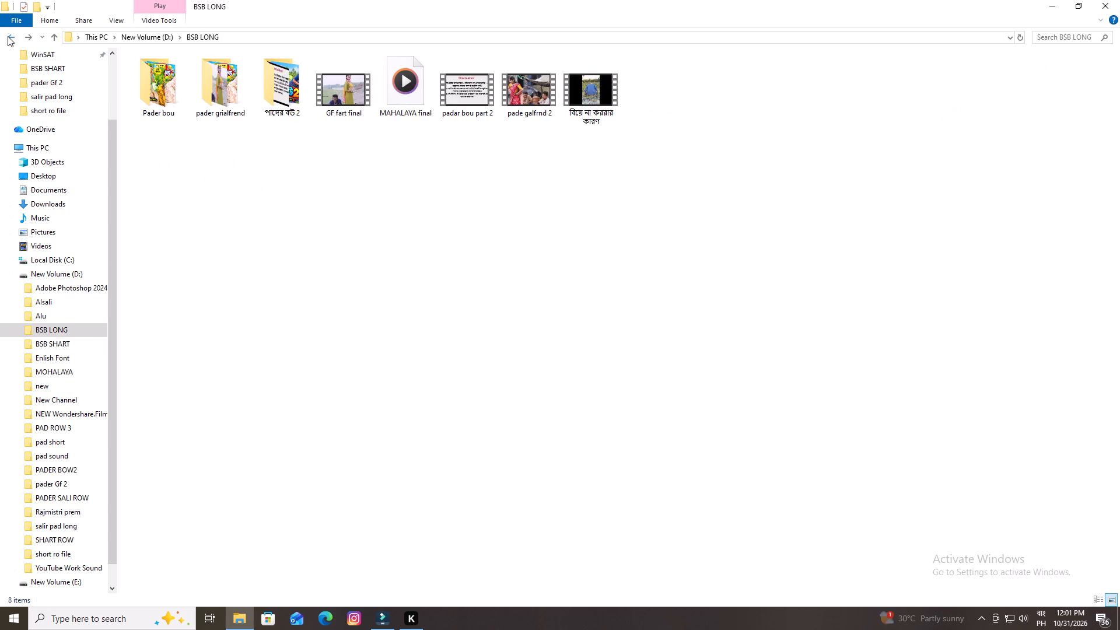
{"action": "left_click", "coordinate": [8, 36]}
{"action": "left_click", "coordinate": [8, 36]}
{"action": "left_click", "coordinate": [8, 36]}
{"action": "left_click", "coordinate": [8, 36]}
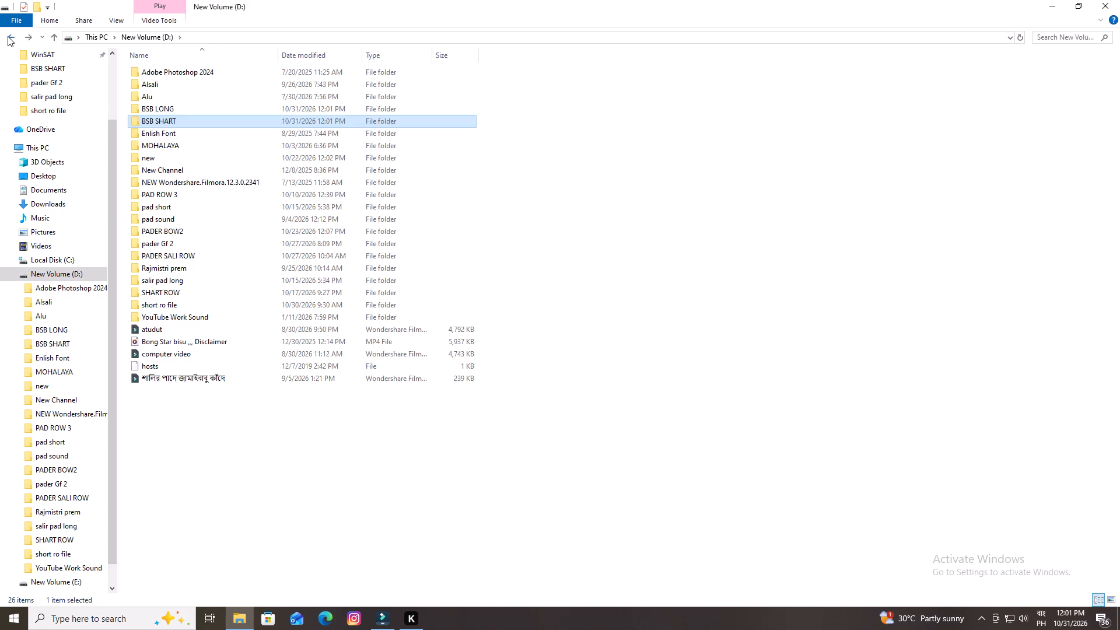
{"action": "left_click", "coordinate": [8, 36]}
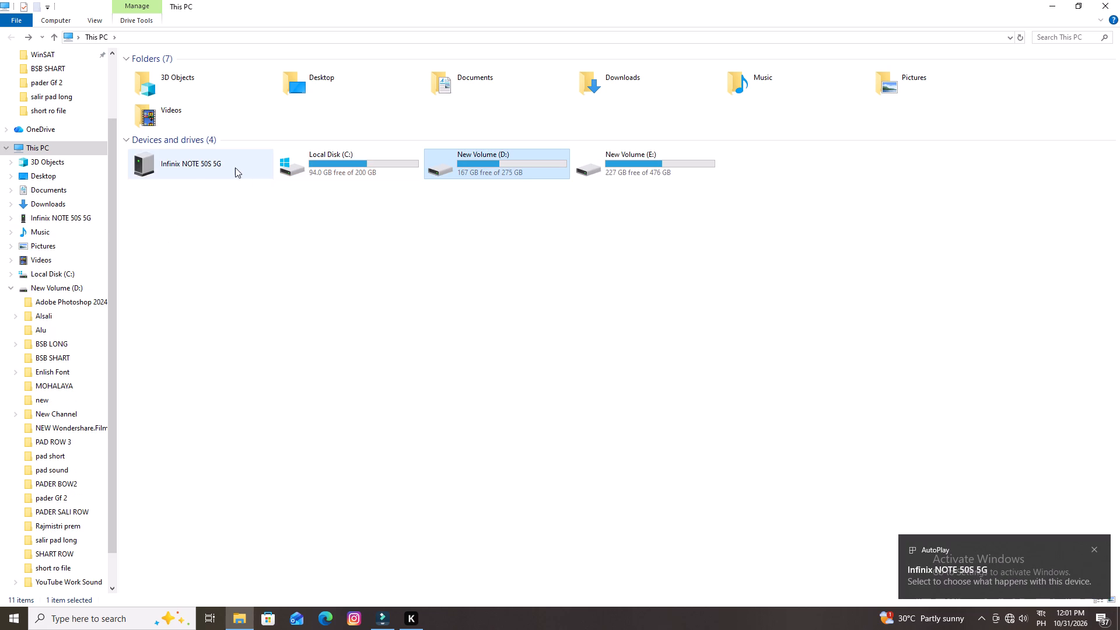
{"action": "double_click", "coordinate": [235, 165]}
{"action": "double_click", "coordinate": [225, 77]}
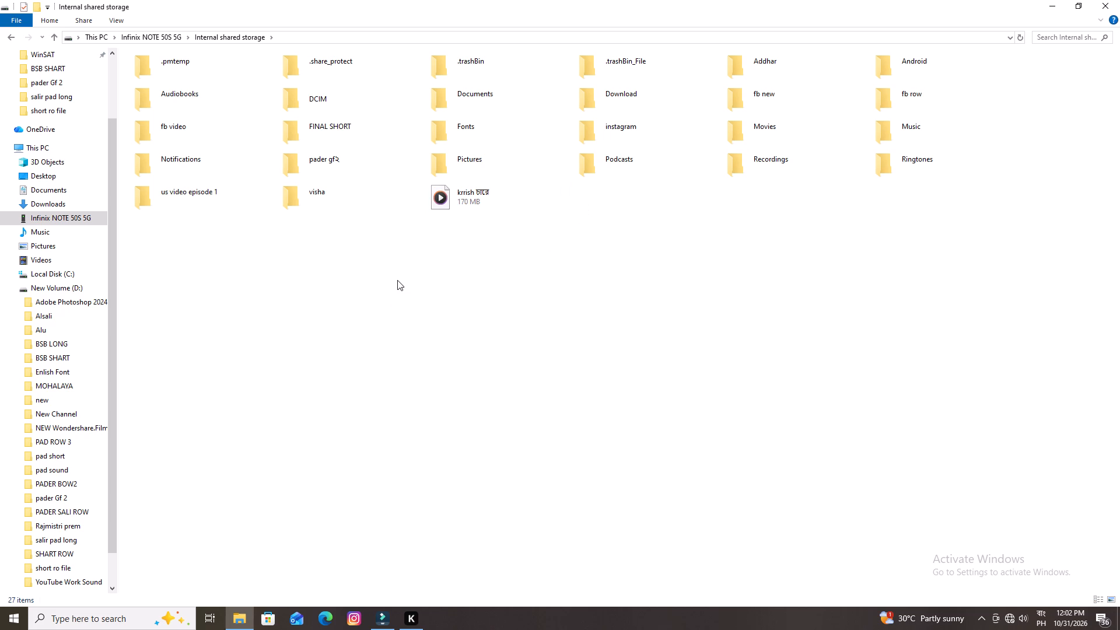
{"action": "double_click", "coordinate": [349, 131]}
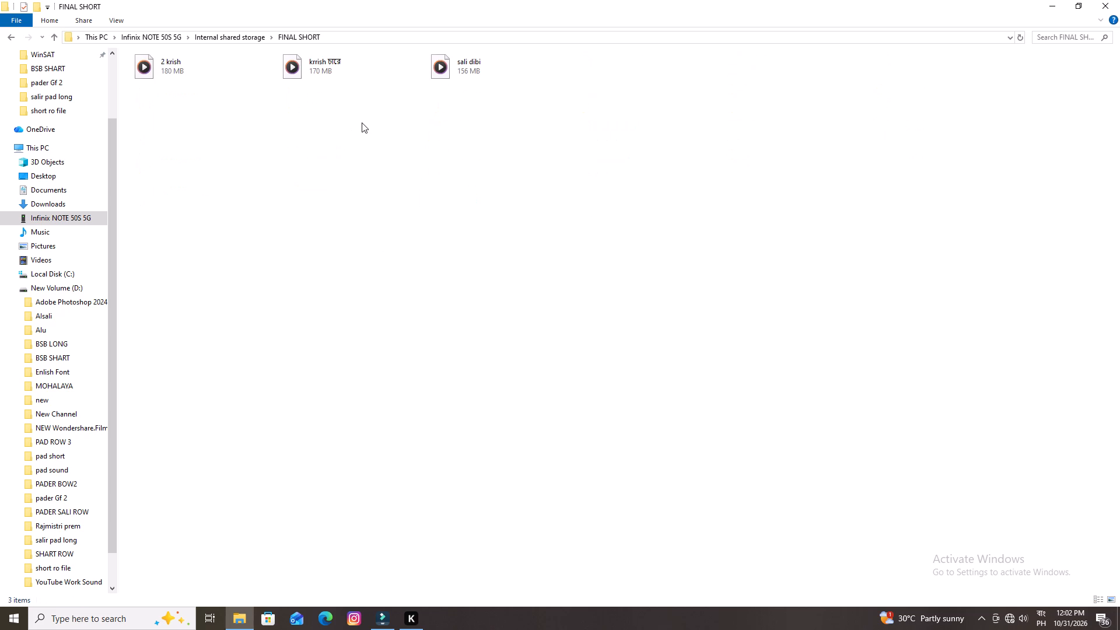
{"action": "key", "text": "ctrl+v"}
{"action": "left_click", "coordinate": [523, 93]}
{"action": "left_click", "coordinate": [373, 273]}
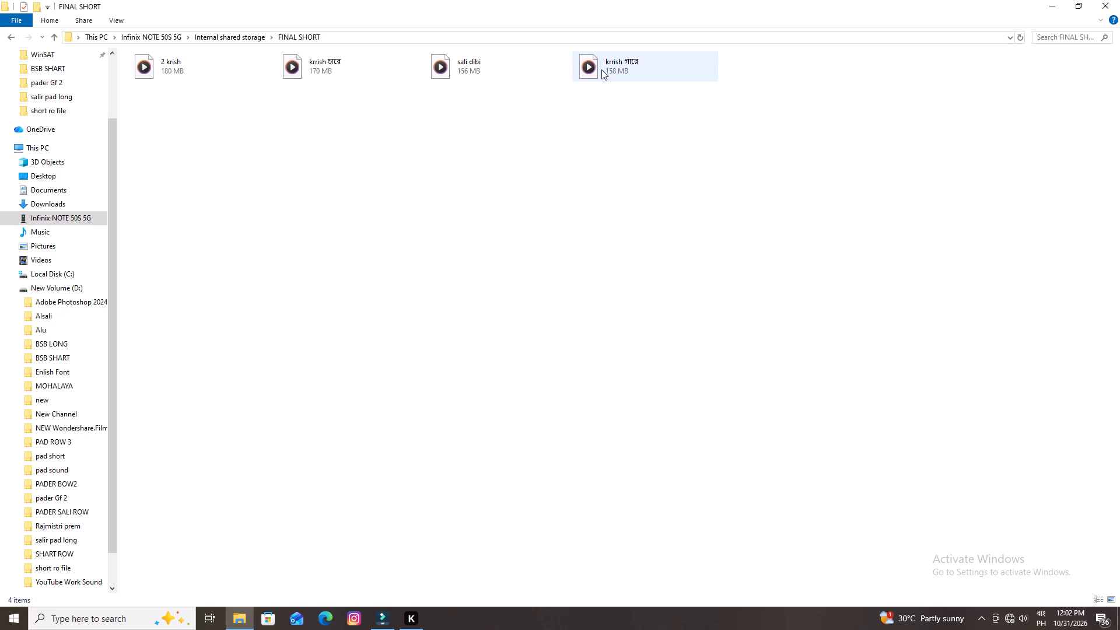
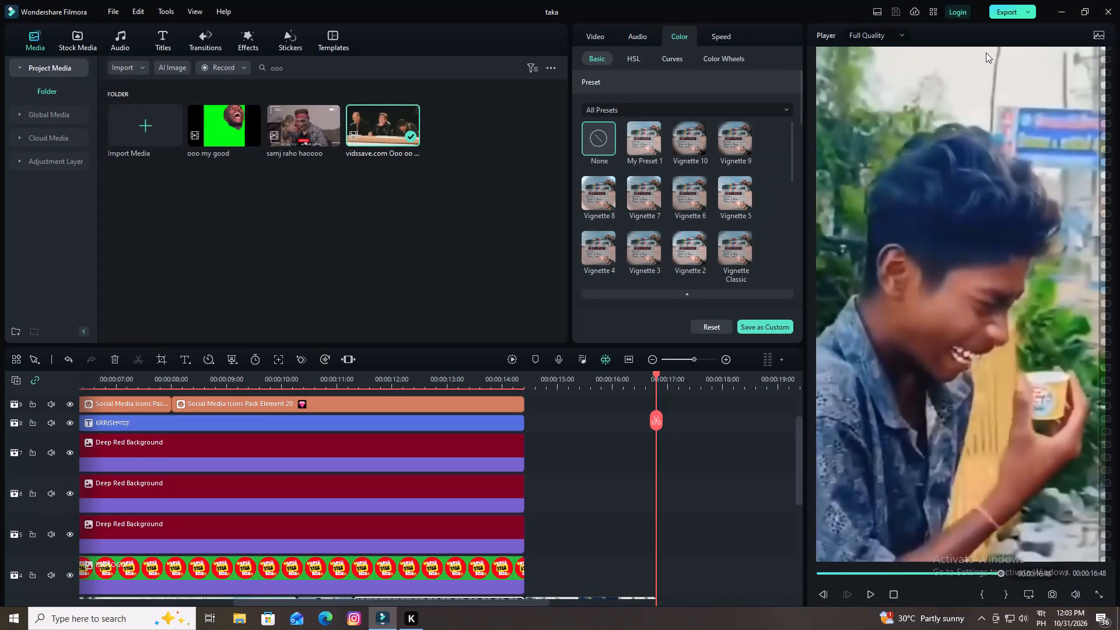
Save the "taka" video project in Wondershare Filmora.
{"action": "key", "text": "ctrl+s"}
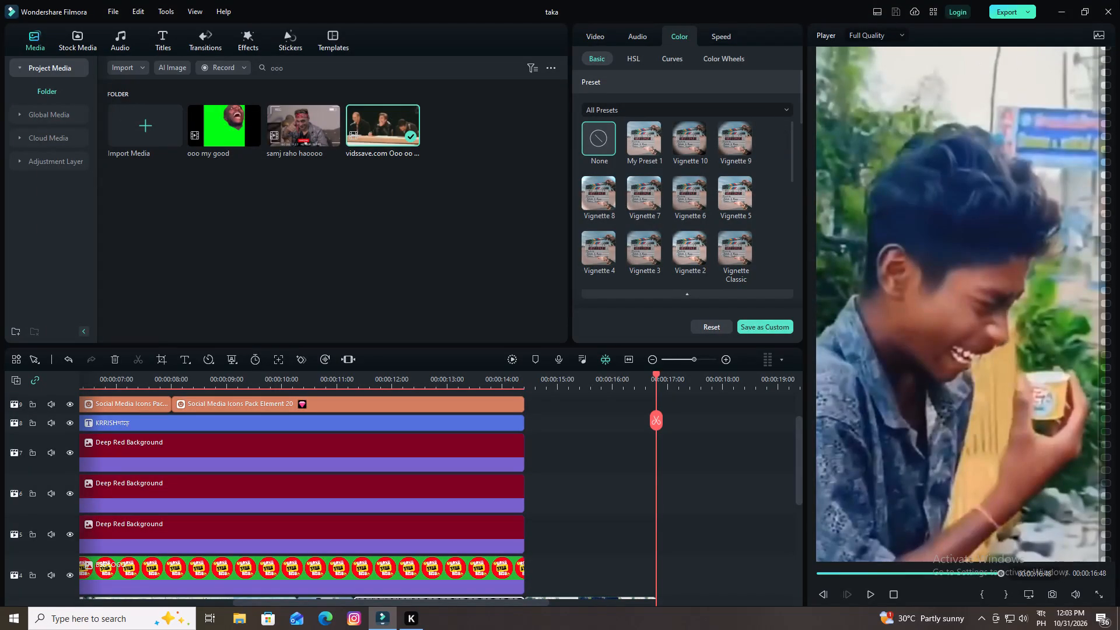